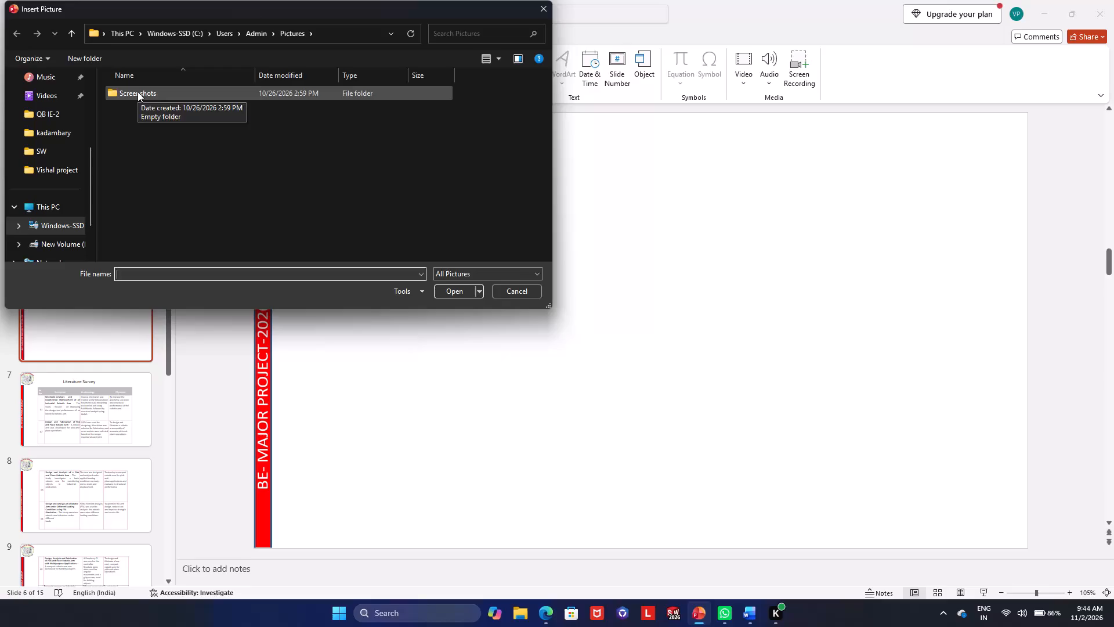
Check the Screenshots folder and the Gallery for a picture to insert on slide 6, and close the picture browser.
right_click(138, 92)
left_click(121, 129)
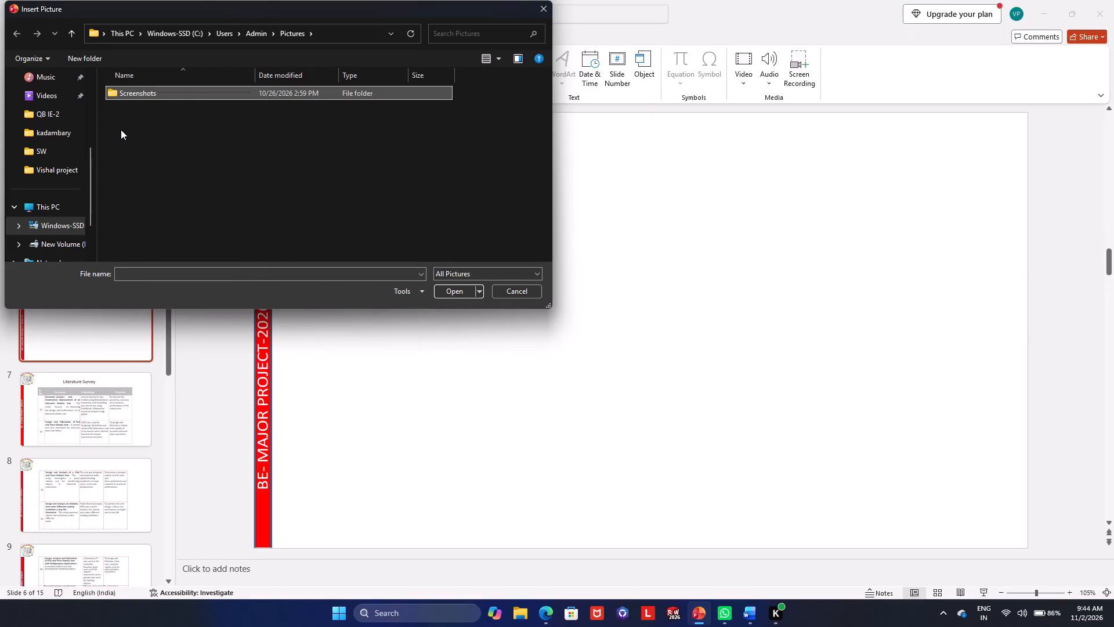
left_click(146, 94)
left_click(454, 294)
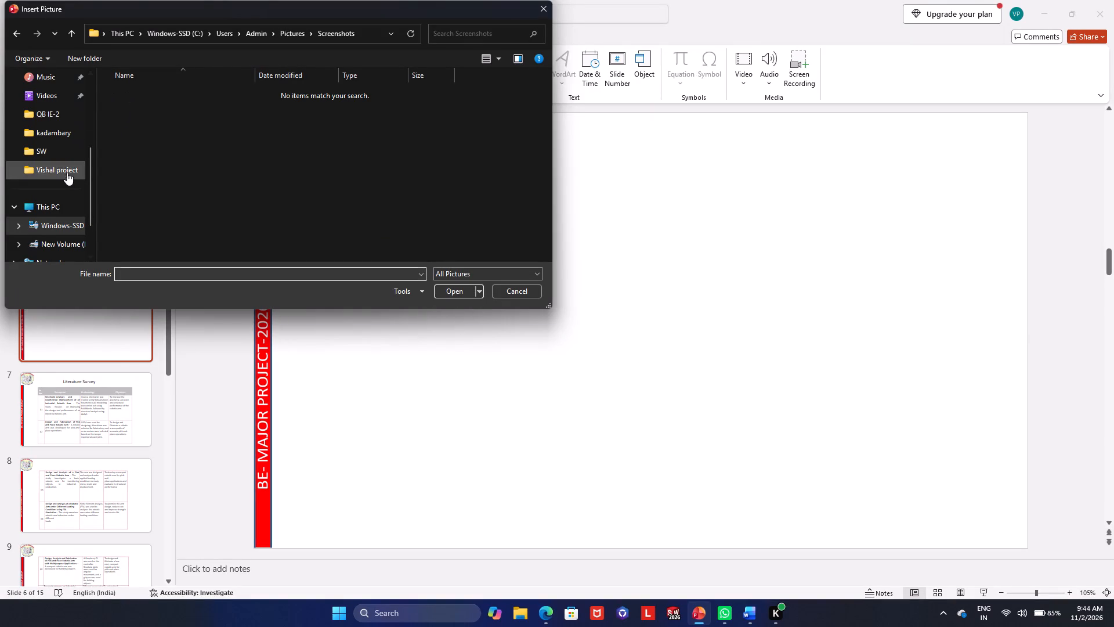
scroll(64, 162, "down", 2)
scroll(66, 163, "up", 5)
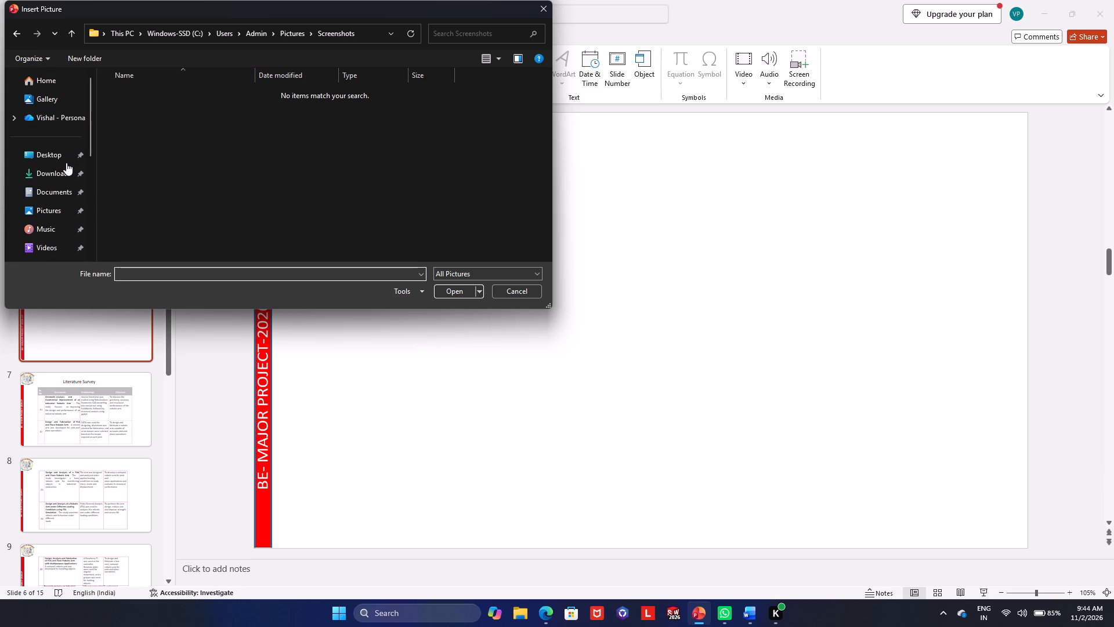
left_click(61, 102)
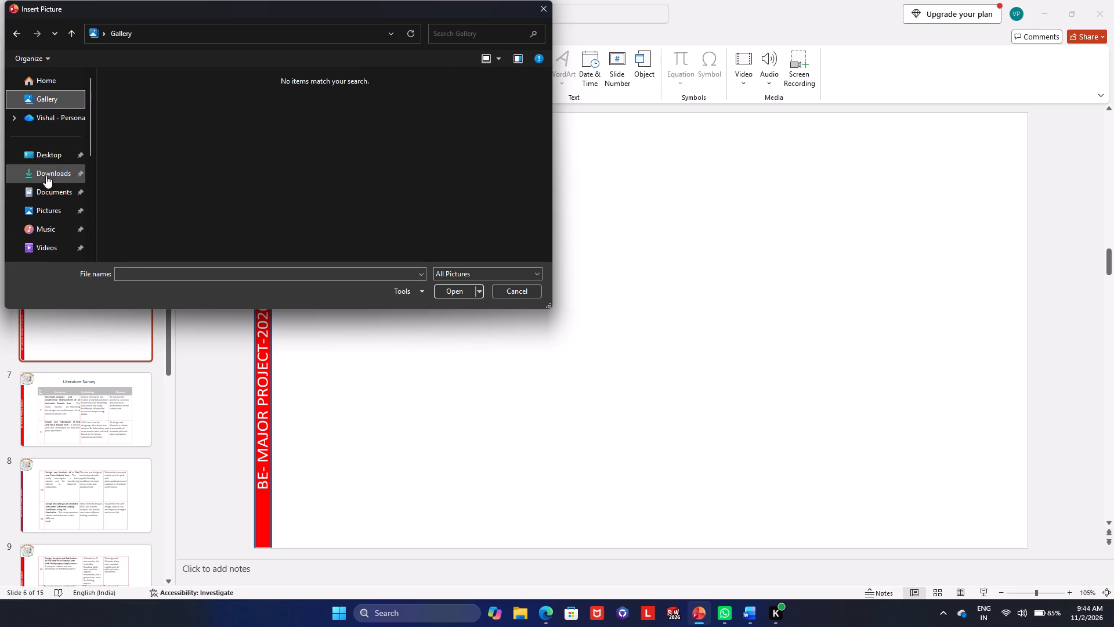
left_click(539, 12)
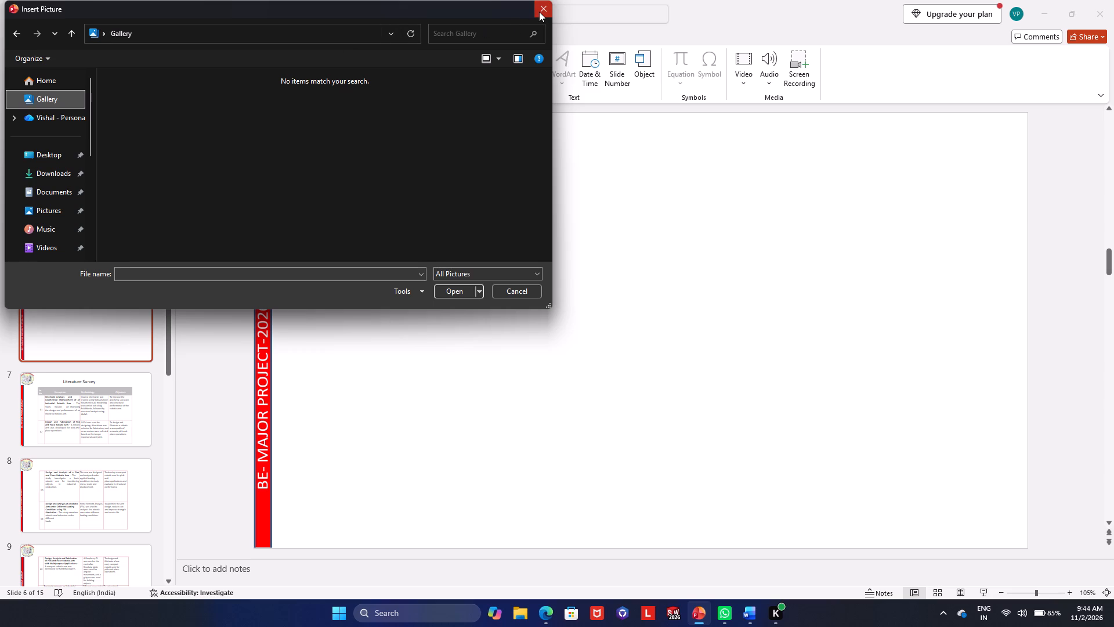
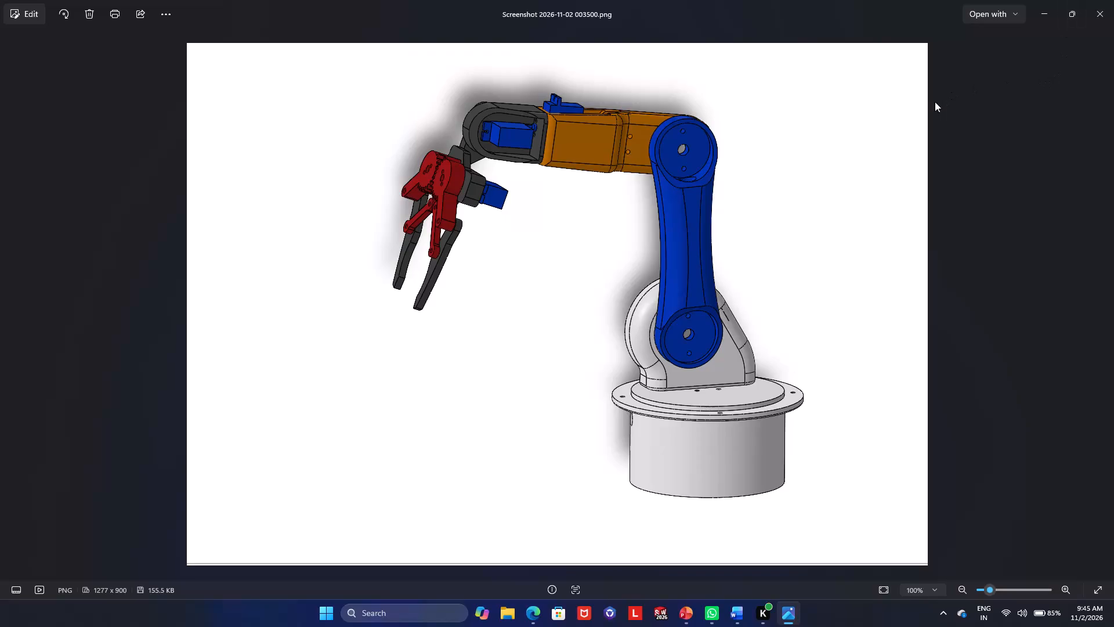
Save a copy of the robotic arm screenshot as a PNG named design in the Vishal project folder on New Volume (D:).
left_click(913, 114)
left_click(157, 11)
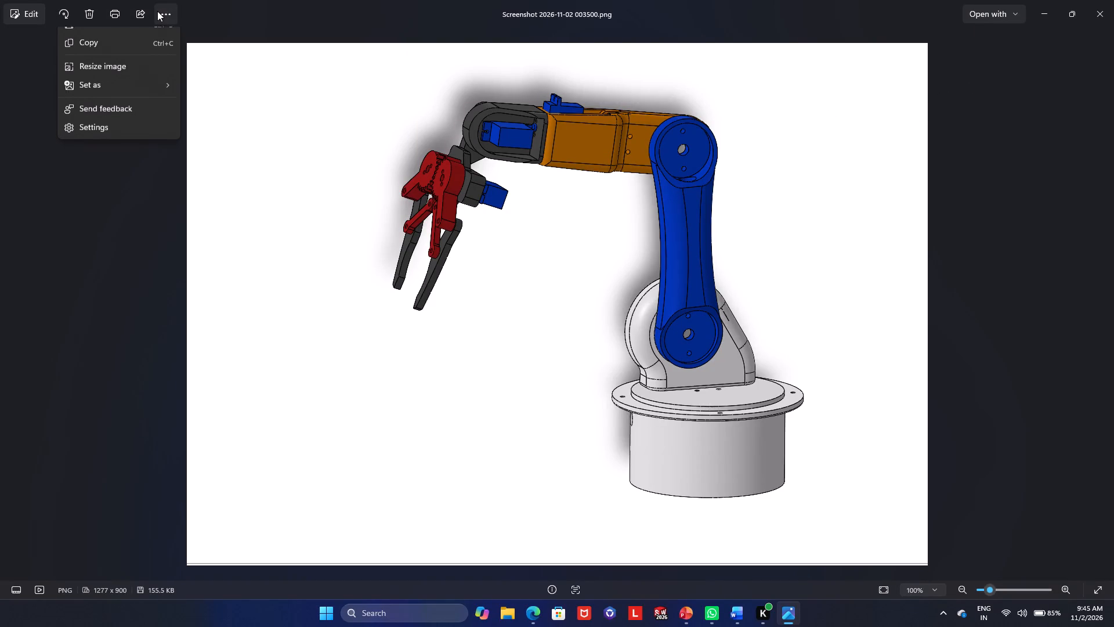
left_click(89, 39)
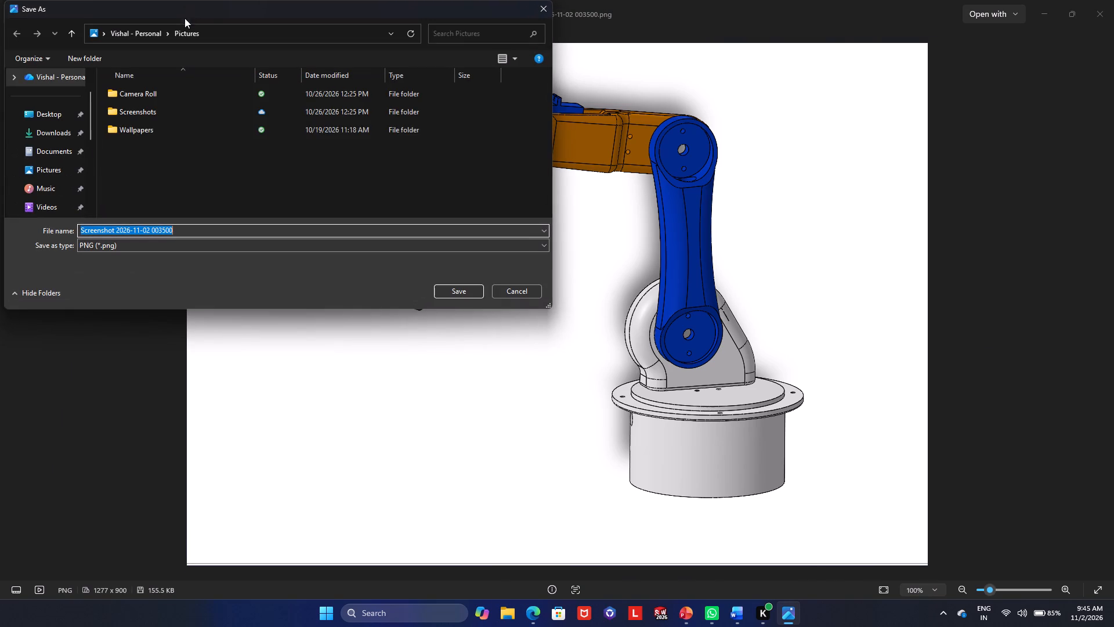
scroll(35, 153, "up", 2)
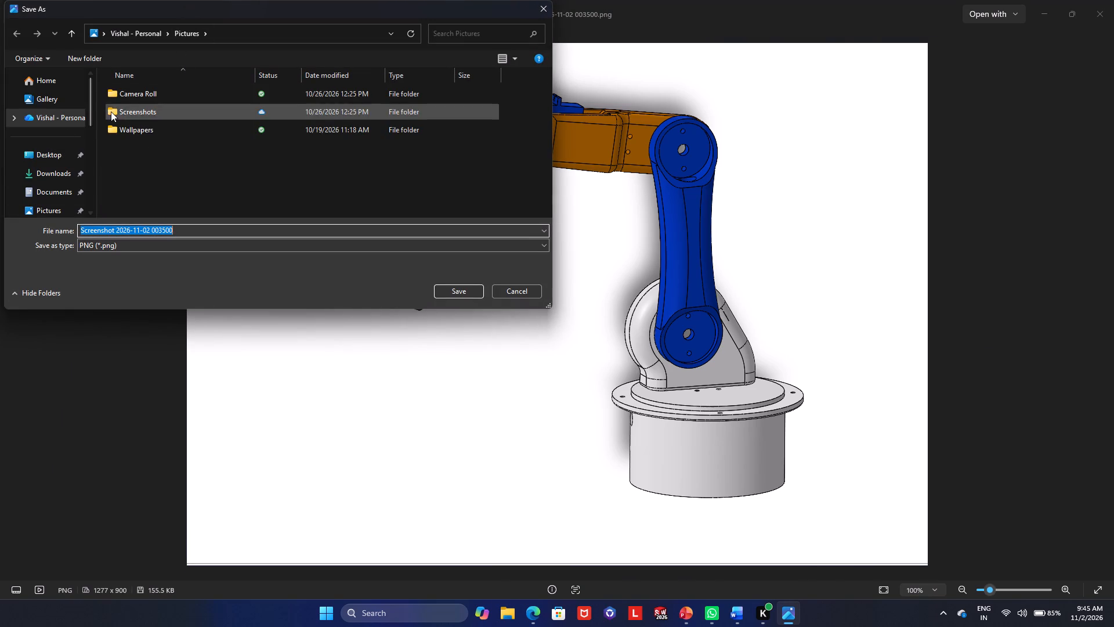
scroll(65, 181, "down", 3)
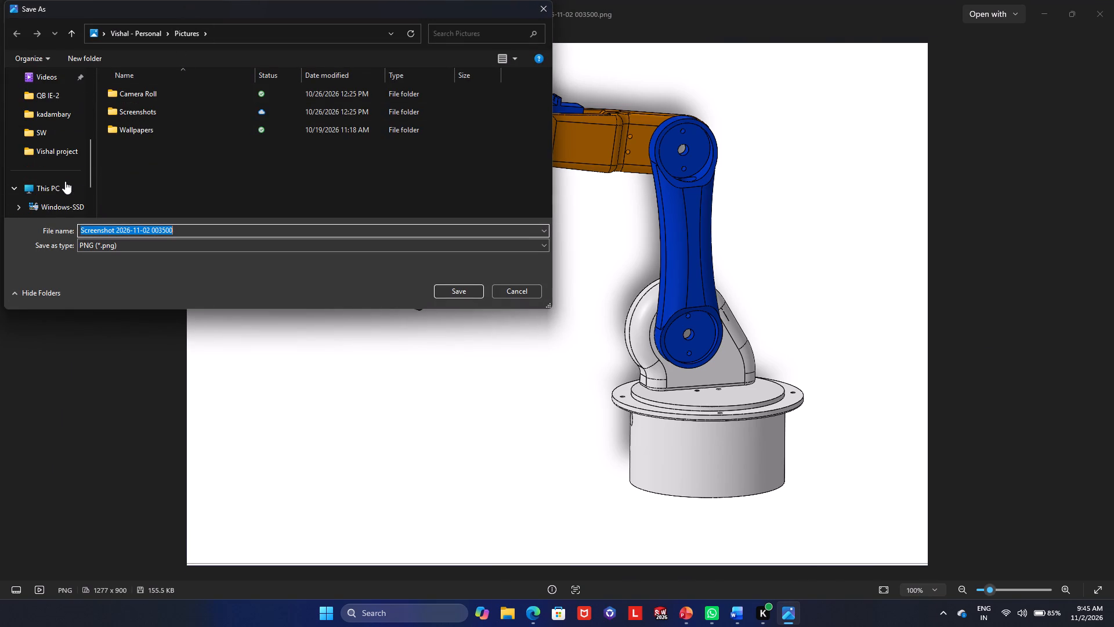
left_click(64, 154)
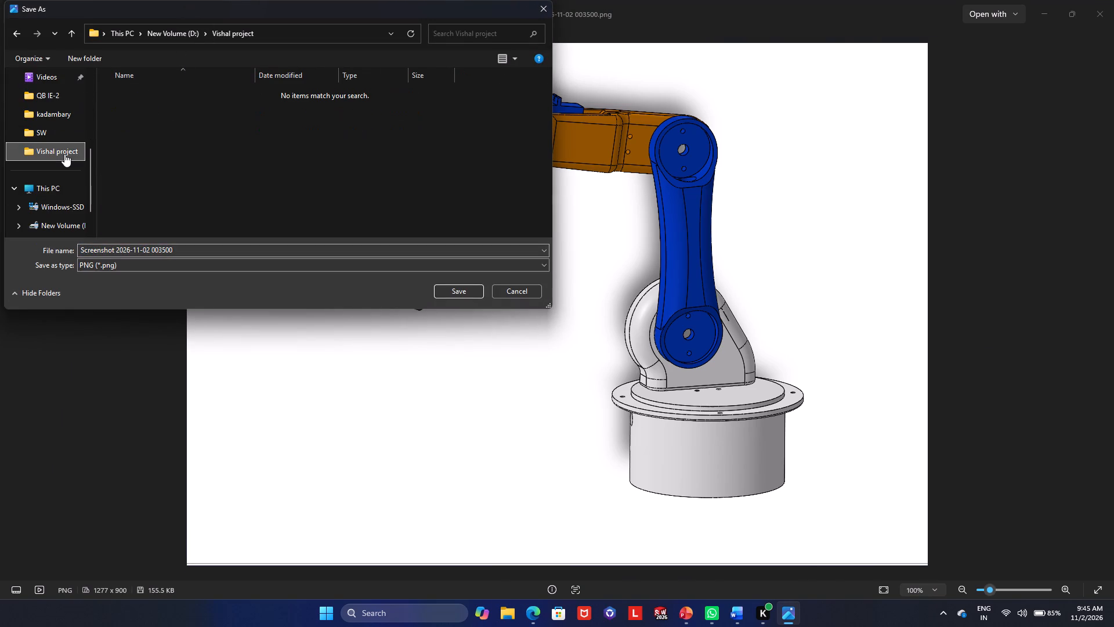
left_click_drag(184, 246, 182, 246)
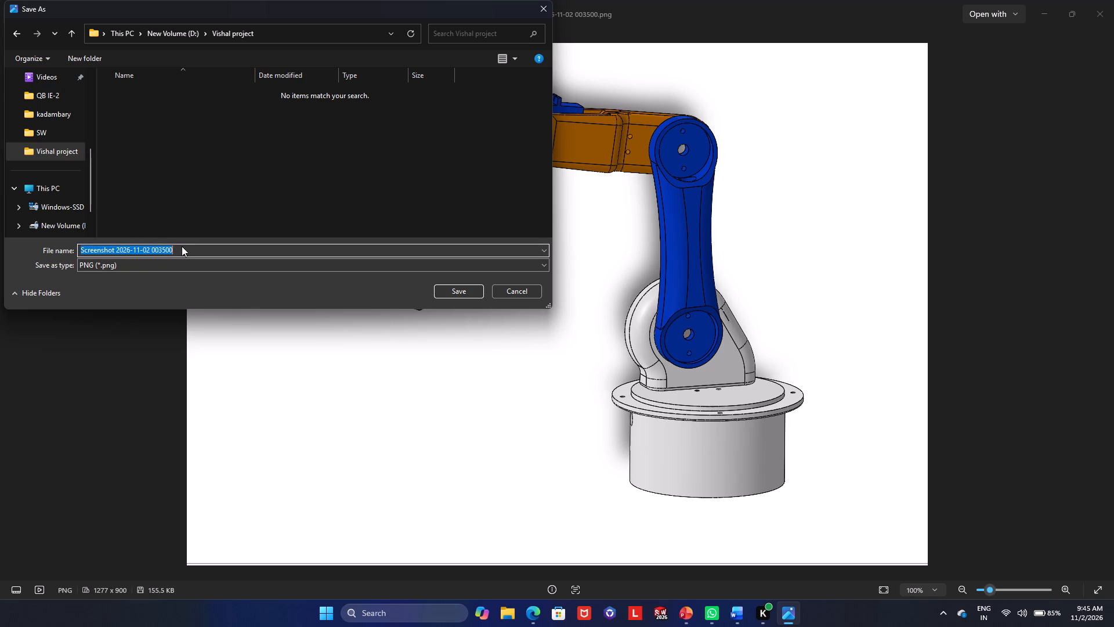
left_click_drag(182, 246, 178, 244)
key("BackSpace")
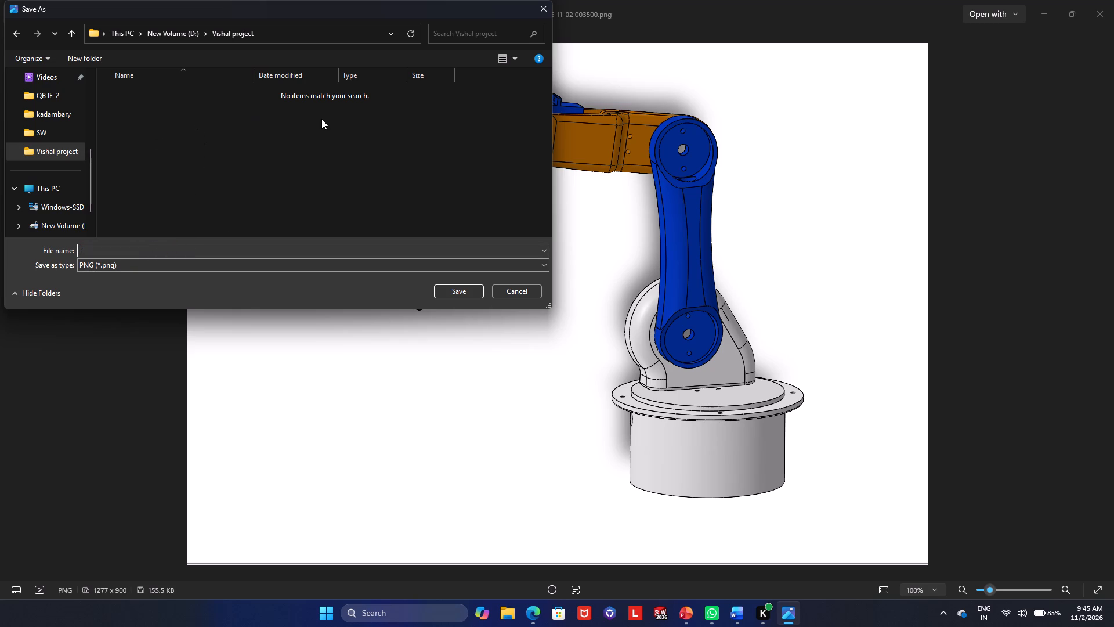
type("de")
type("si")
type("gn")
left_click(463, 292)
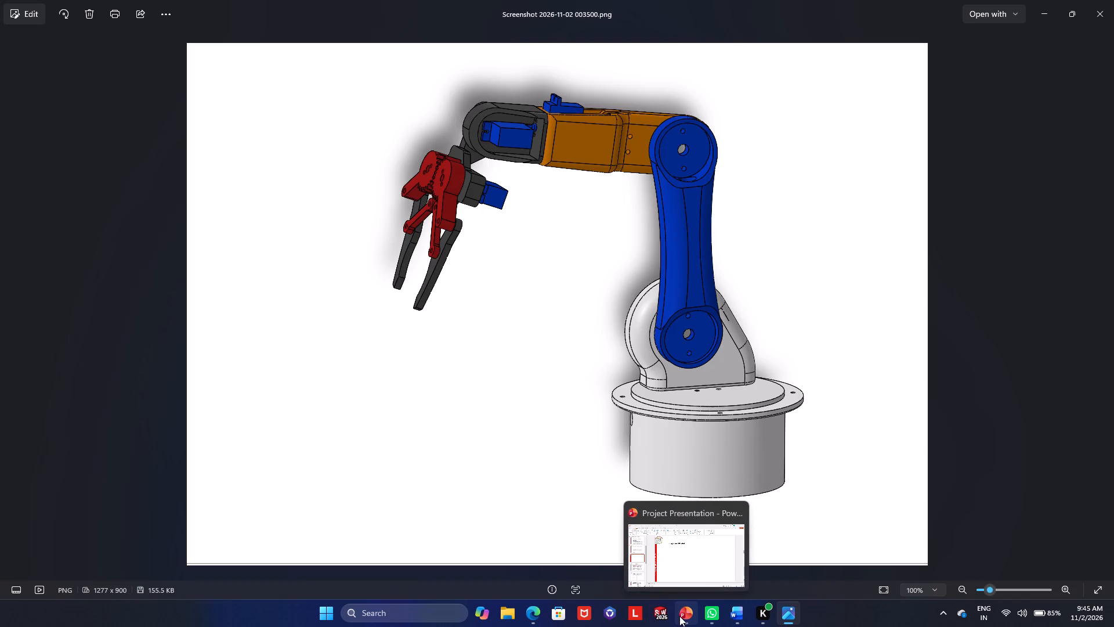
Switch to the PowerPoint project presentation and insert the design picture from the Vishal project folder on the Proposed Model slide.
left_click(687, 611)
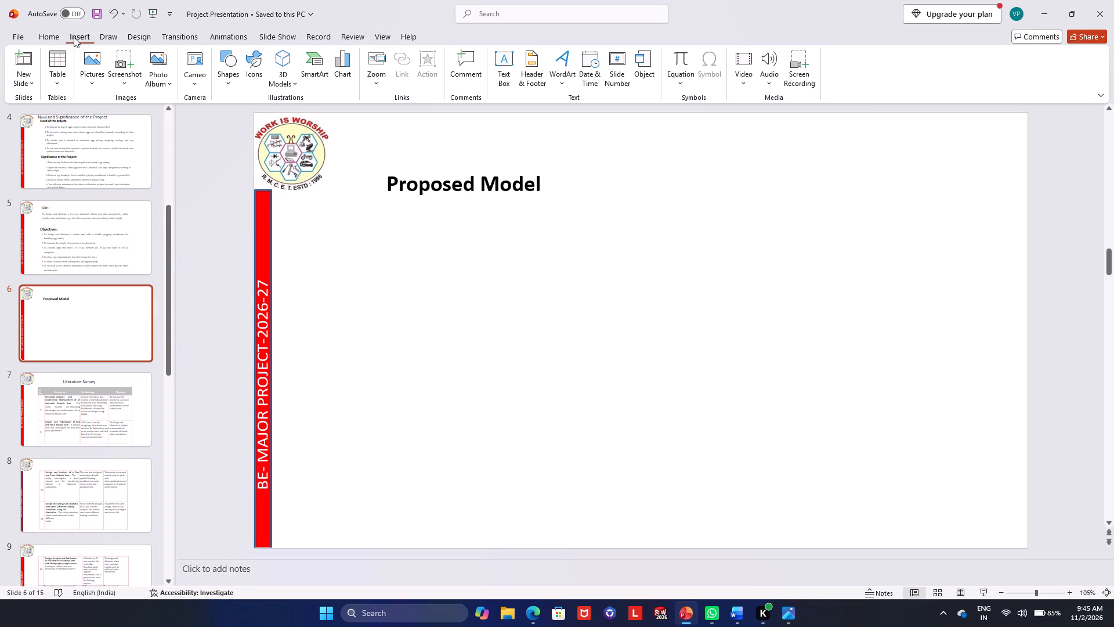
left_click(95, 85)
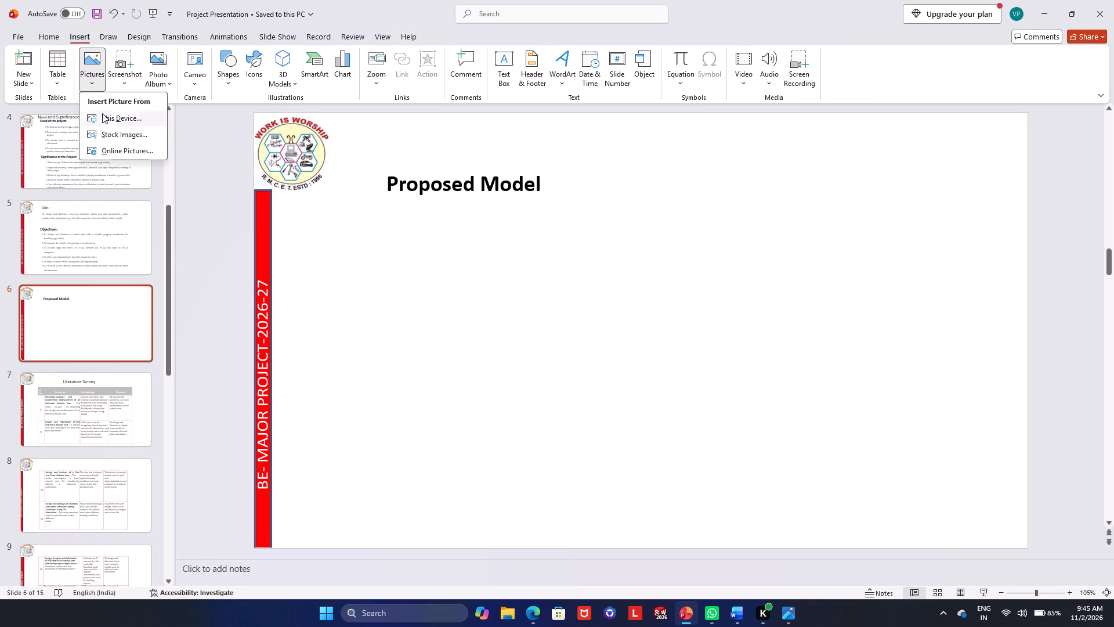
left_click(120, 111)
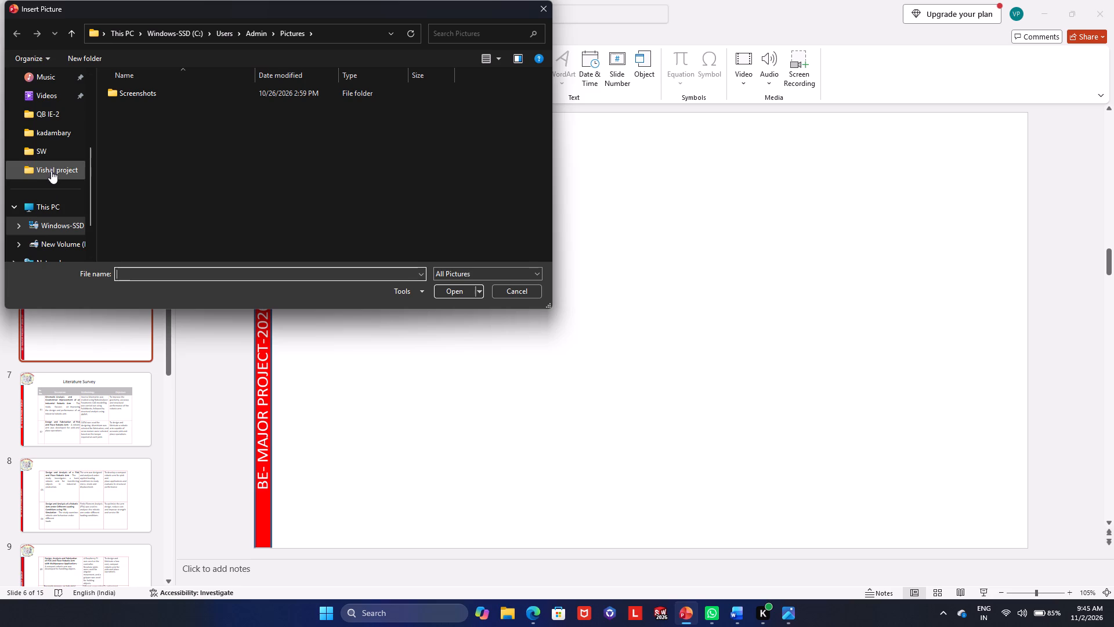
left_click(51, 171)
left_click(142, 100)
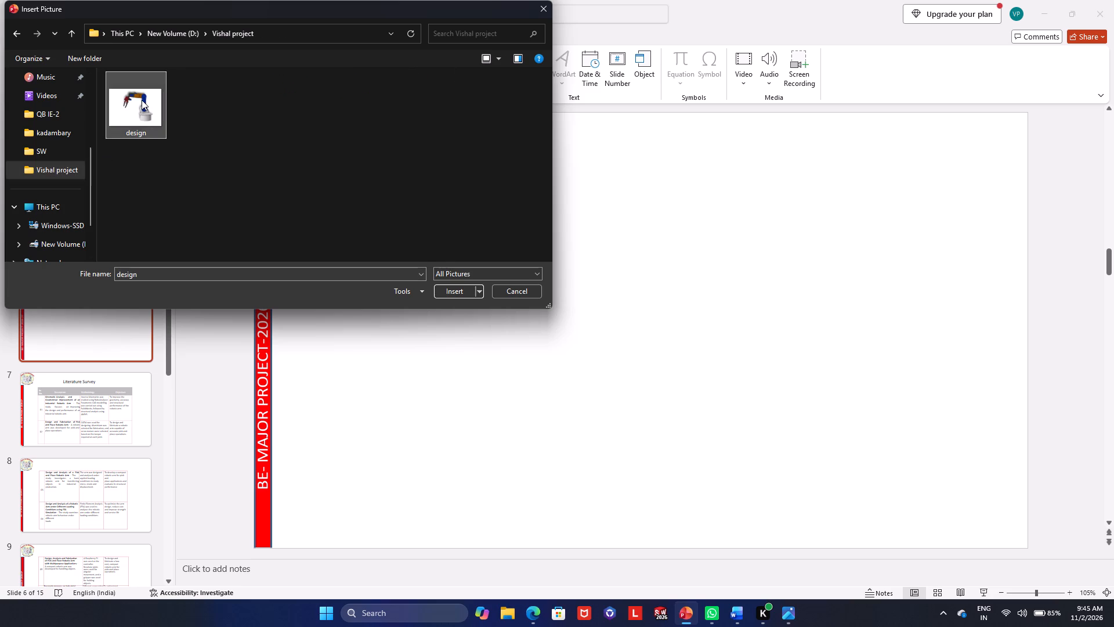
left_click(460, 290)
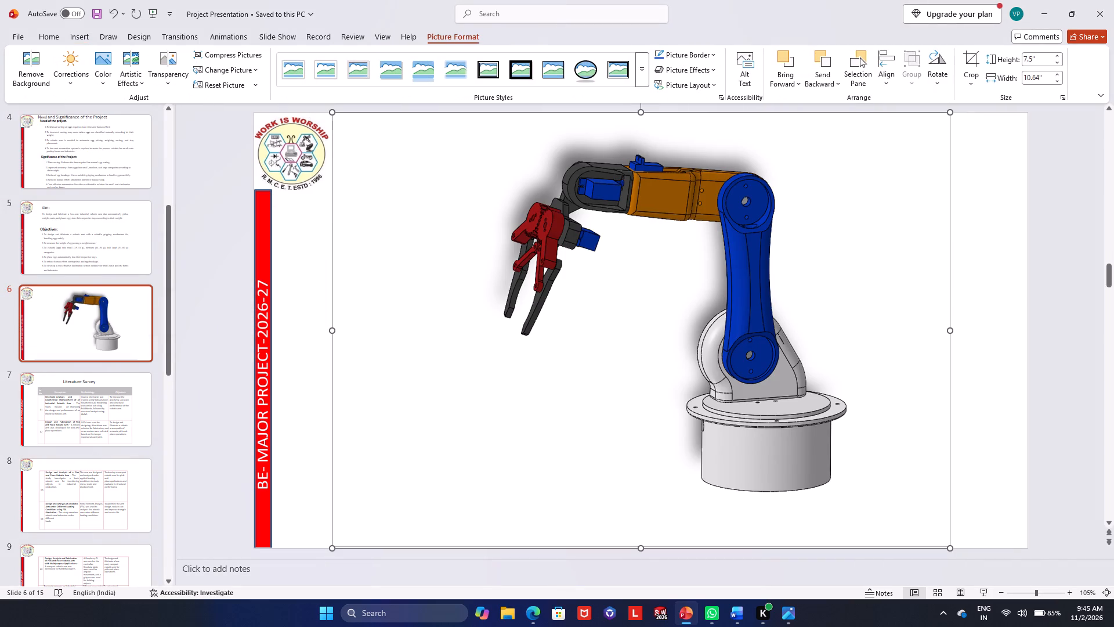
Resize the robotic arm picture to about 5.72" high and 8.94" wide so it sits below the Proposed Model title.
left_click_drag(639, 113, 653, 188)
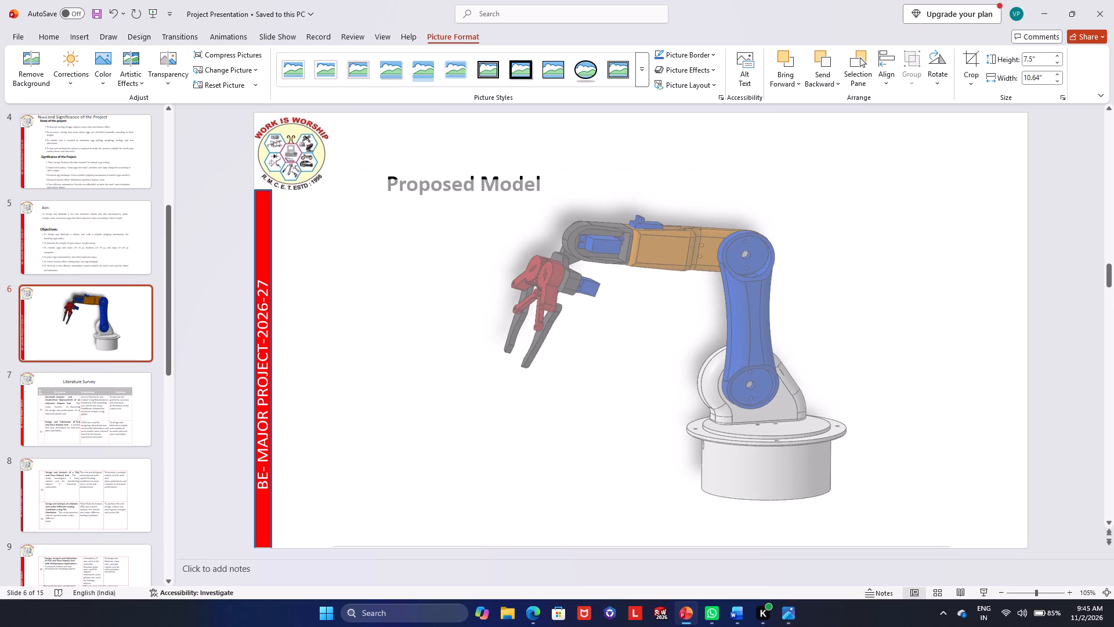
left_click_drag(653, 188, 656, 216)
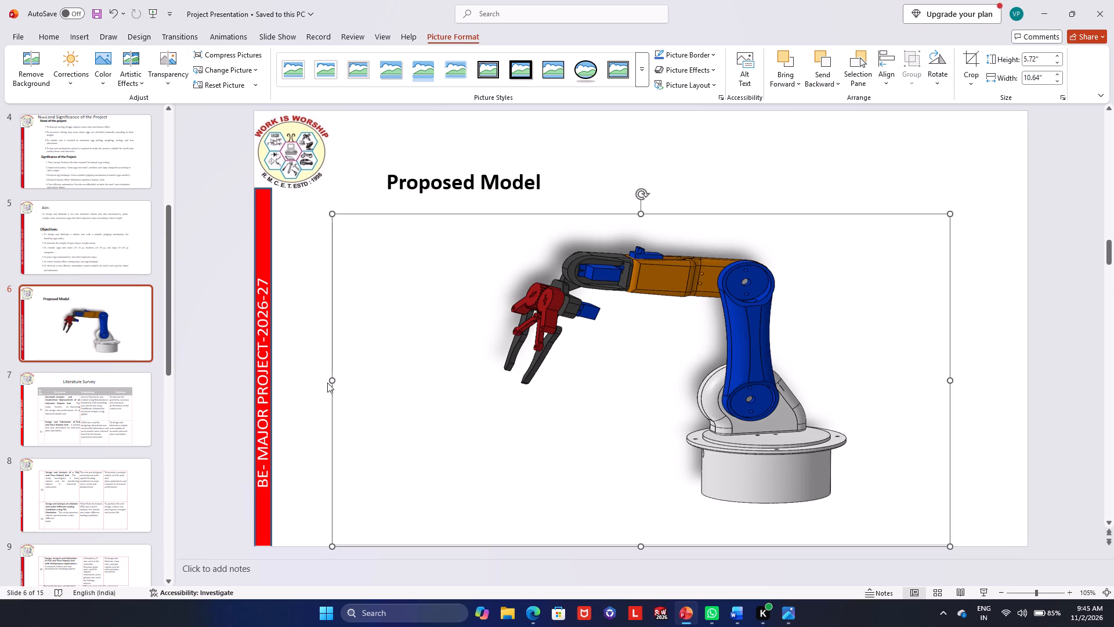
left_click_drag(331, 379, 444, 373)
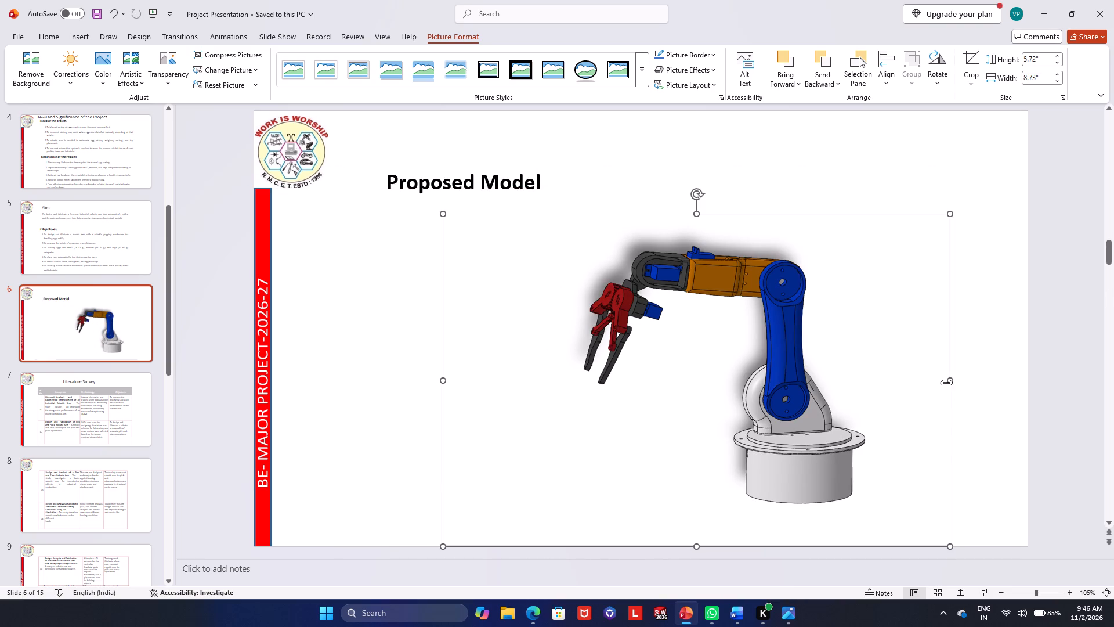
left_click_drag(950, 383, 883, 385)
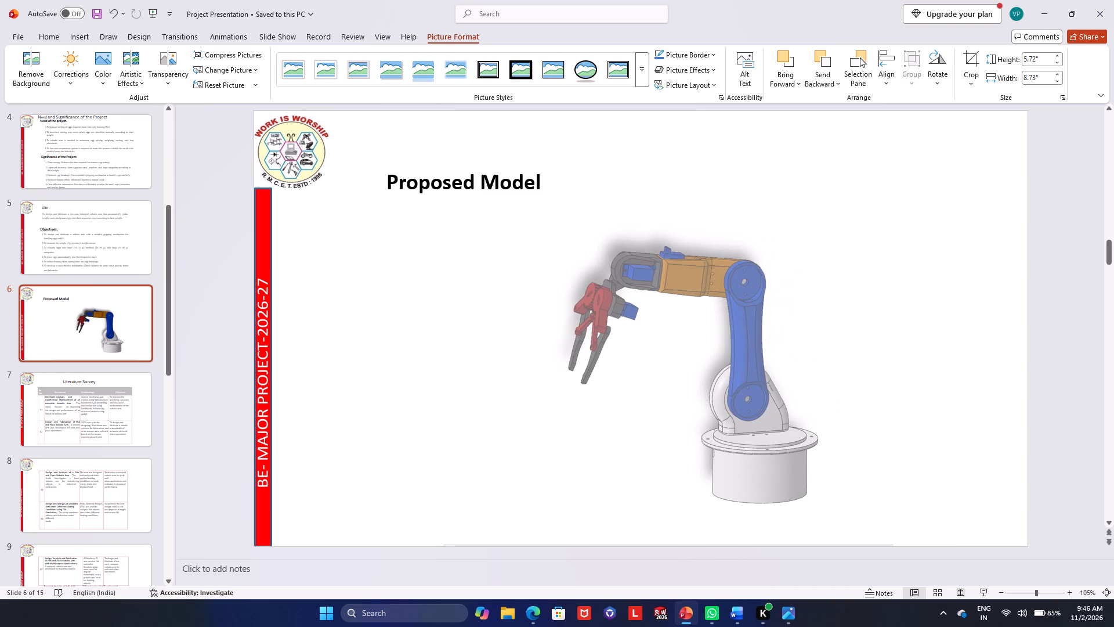
left_click_drag(883, 385, 882, 385)
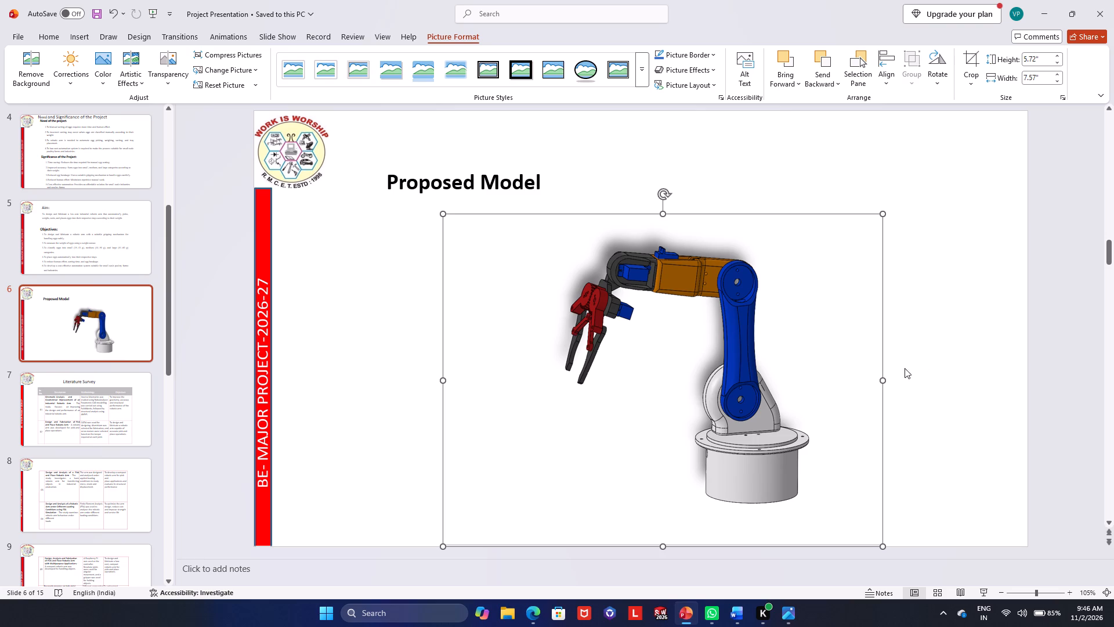
left_click_drag(884, 379, 888, 379)
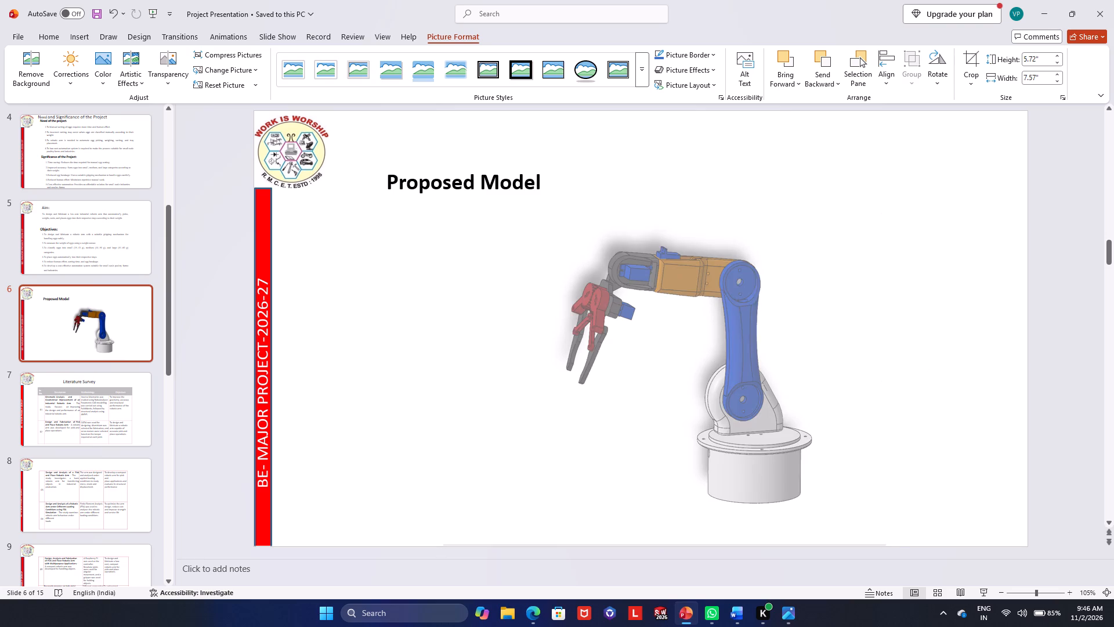
left_click_drag(888, 379, 905, 380)
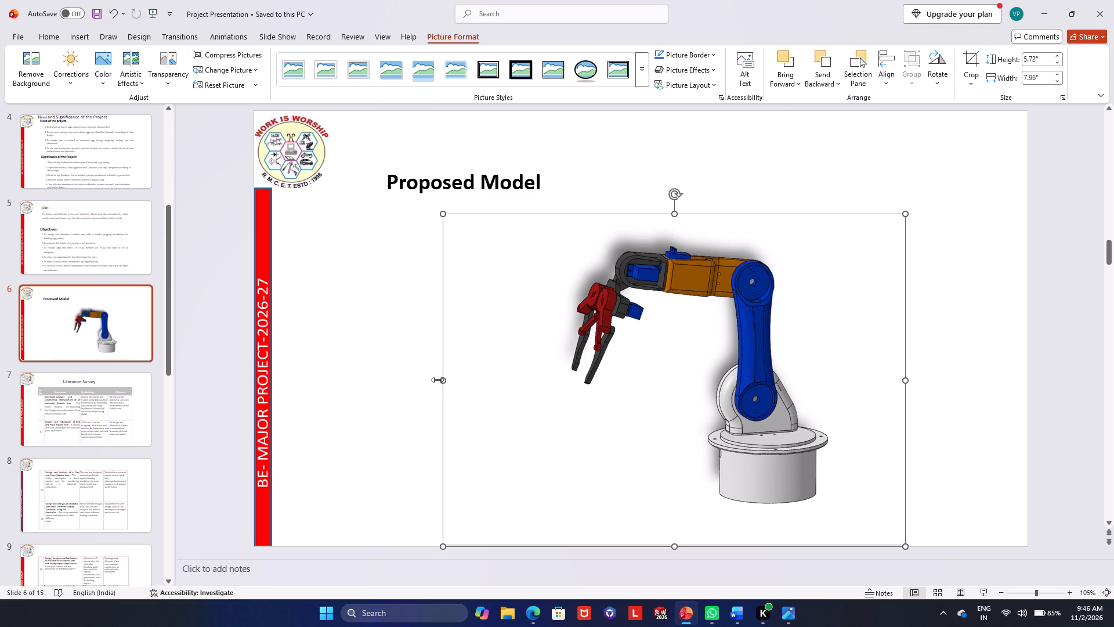
left_click_drag(444, 381, 421, 377)
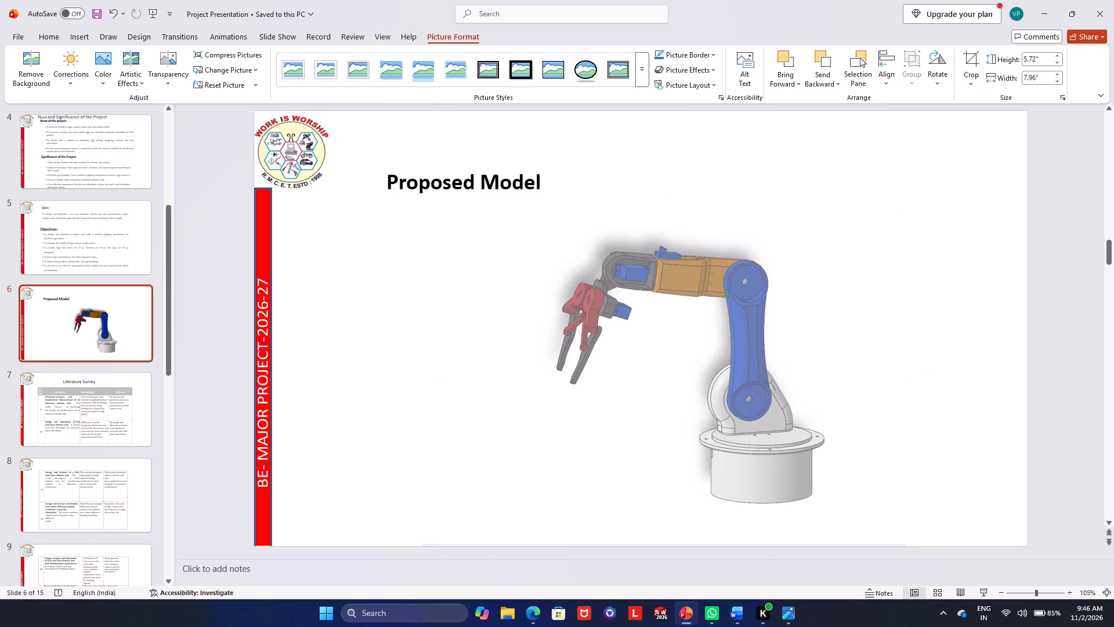
left_click_drag(421, 377, 386, 381)
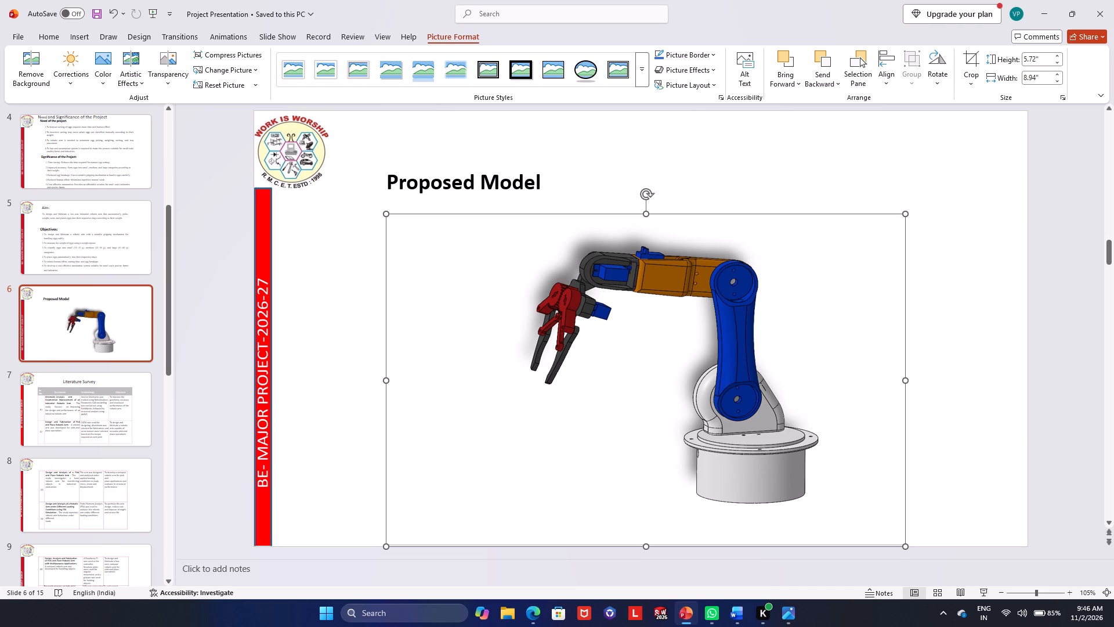
Move the Proposed Model title up near the top edge of the slide, beside the logo.
left_click(473, 186)
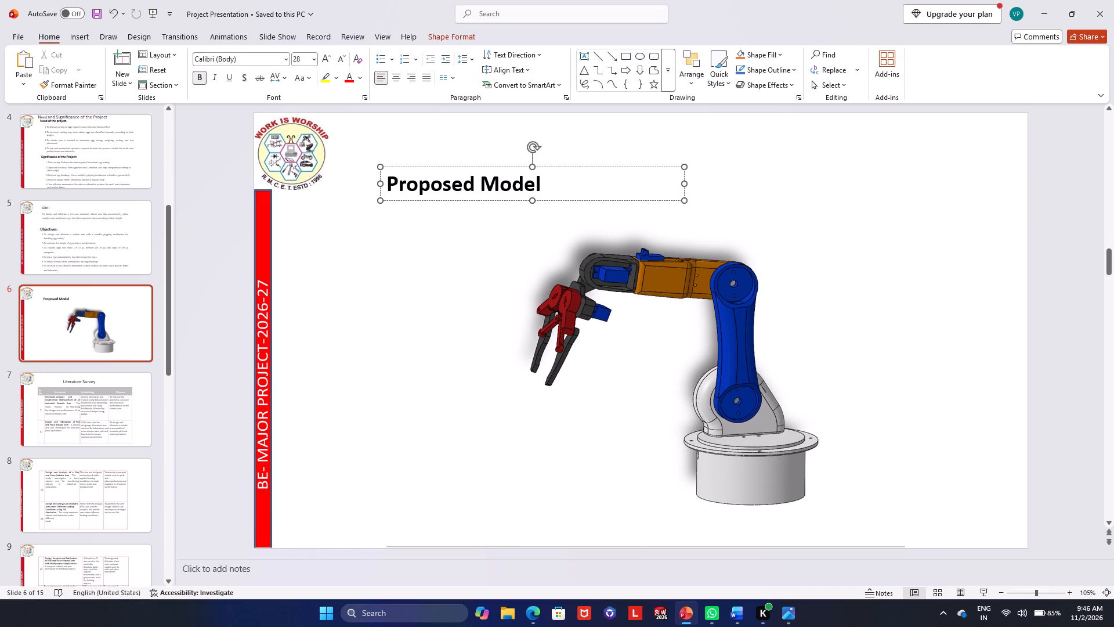
left_click_drag(472, 201, 470, 154)
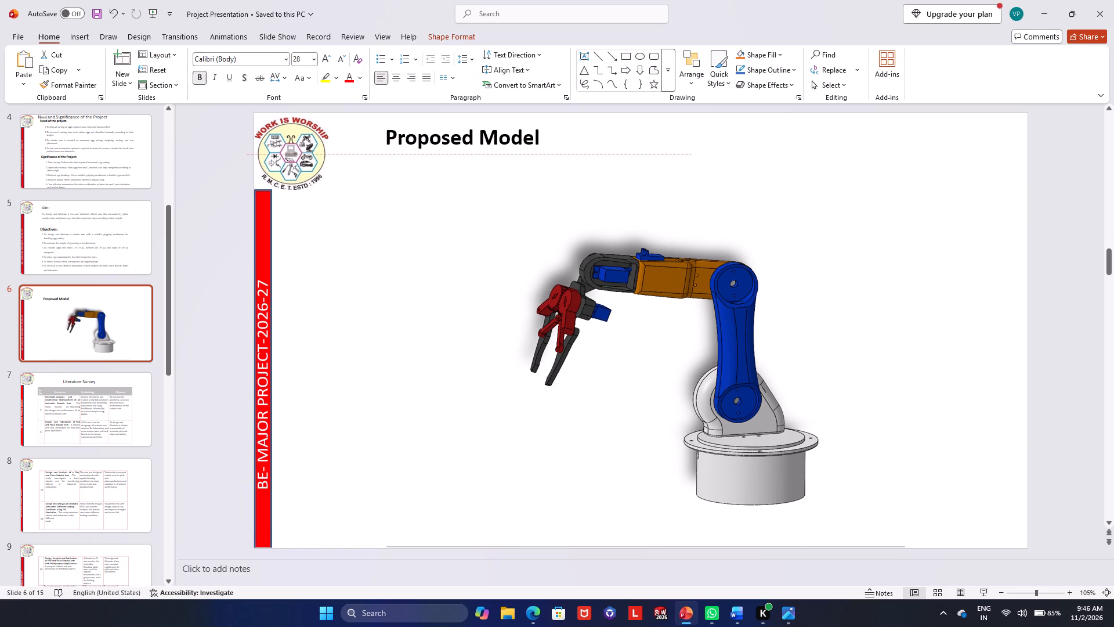
left_click_drag(470, 154, 469, 155)
Stretch the robotic arm picture's upper edge upward to fill the space just below the title.
left_click(664, 265)
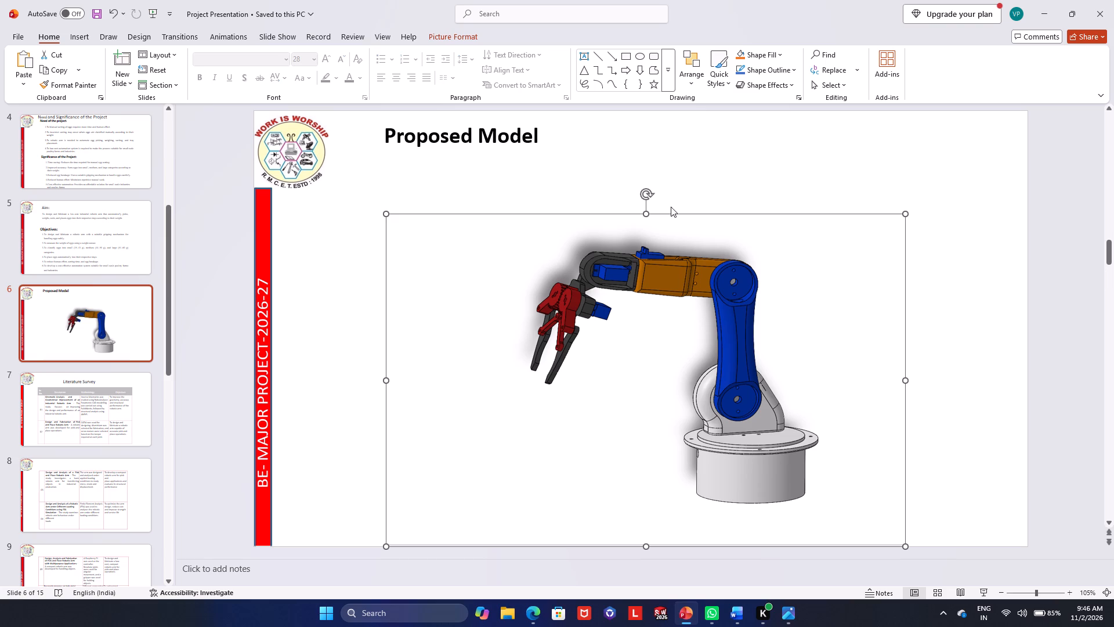
left_click_drag(646, 211, 647, 191)
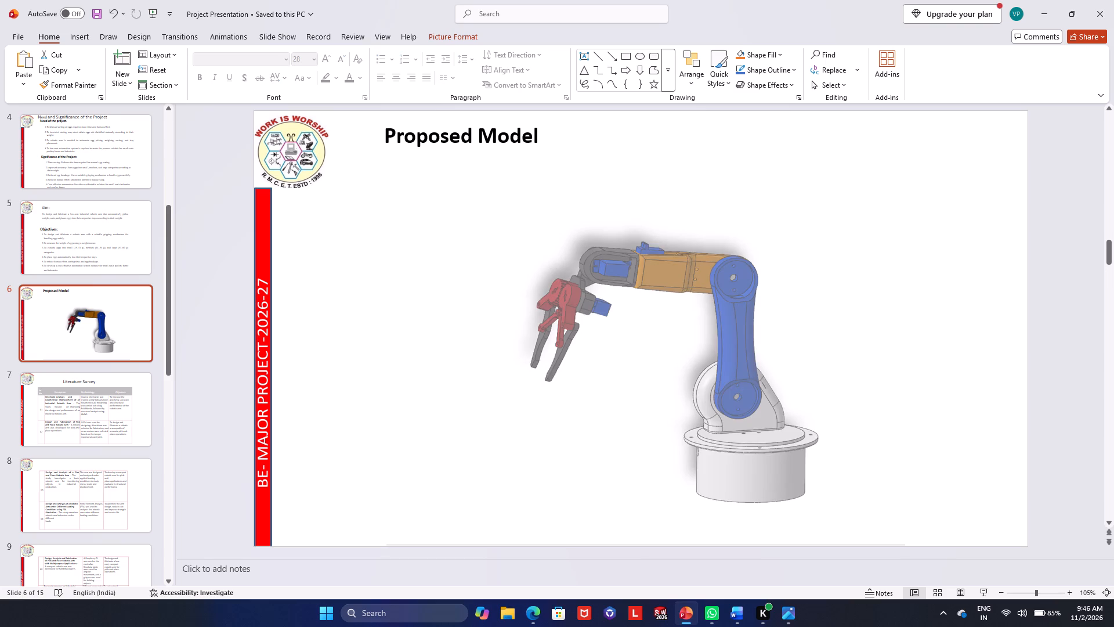
left_click_drag(647, 191, 648, 176)
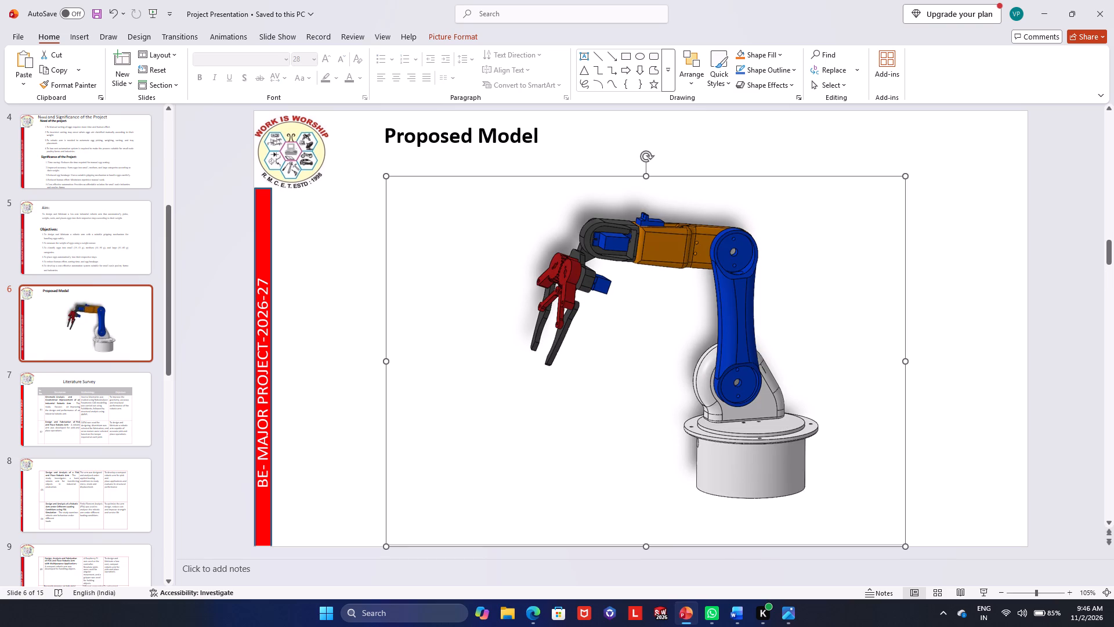
left_click(940, 448)
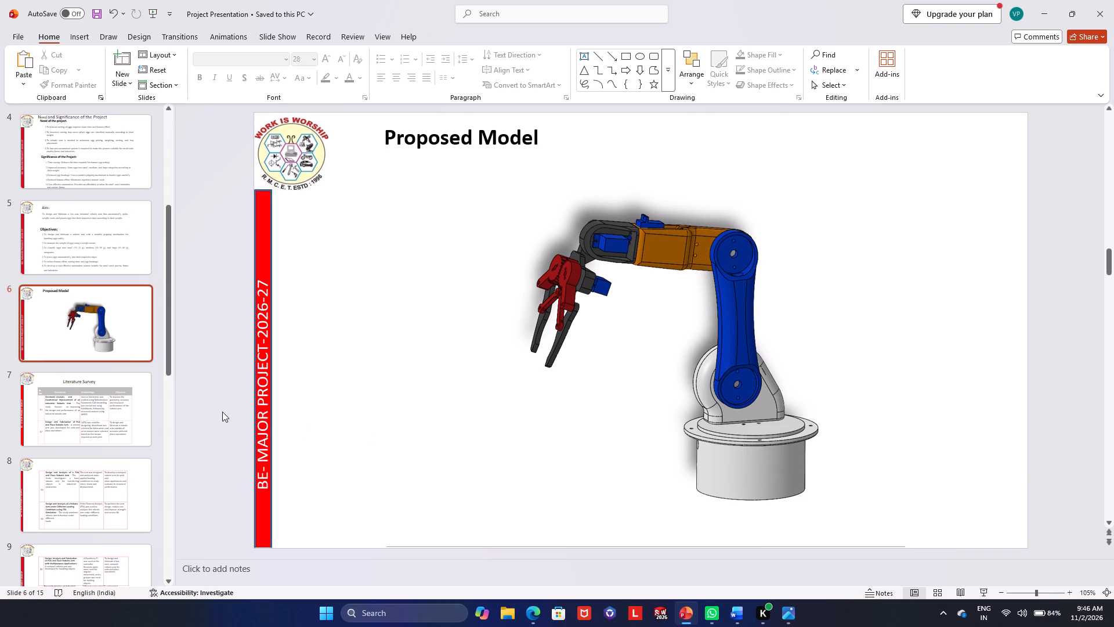
Clear the text formatting from rows 01 and 02 of the Literature Survey table on slide 7.
left_click(68, 399)
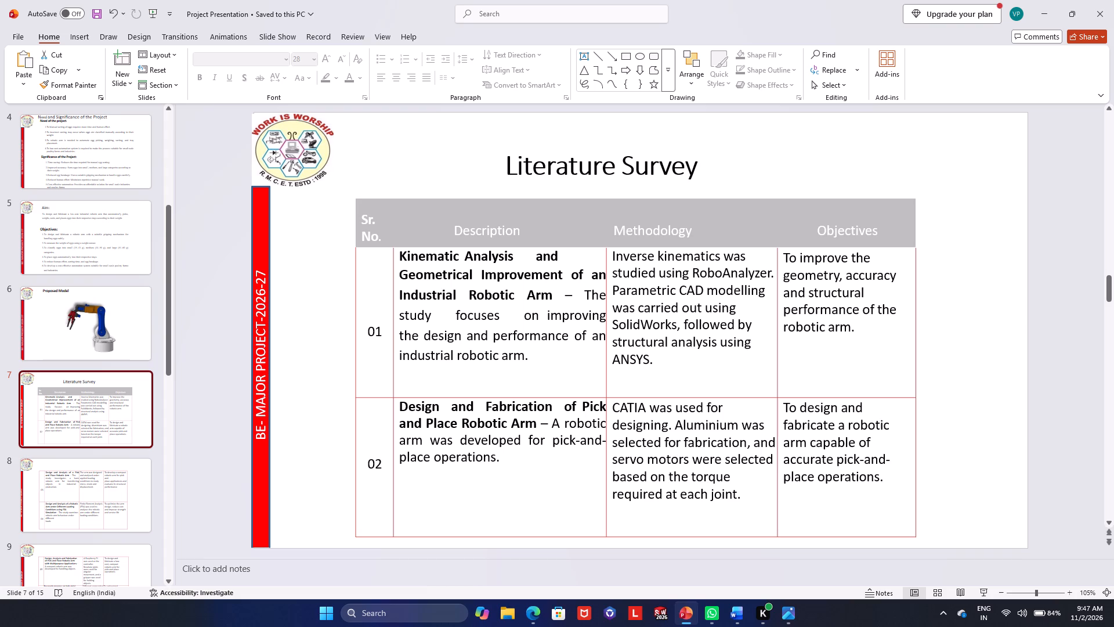
left_click_drag(378, 280, 819, 484)
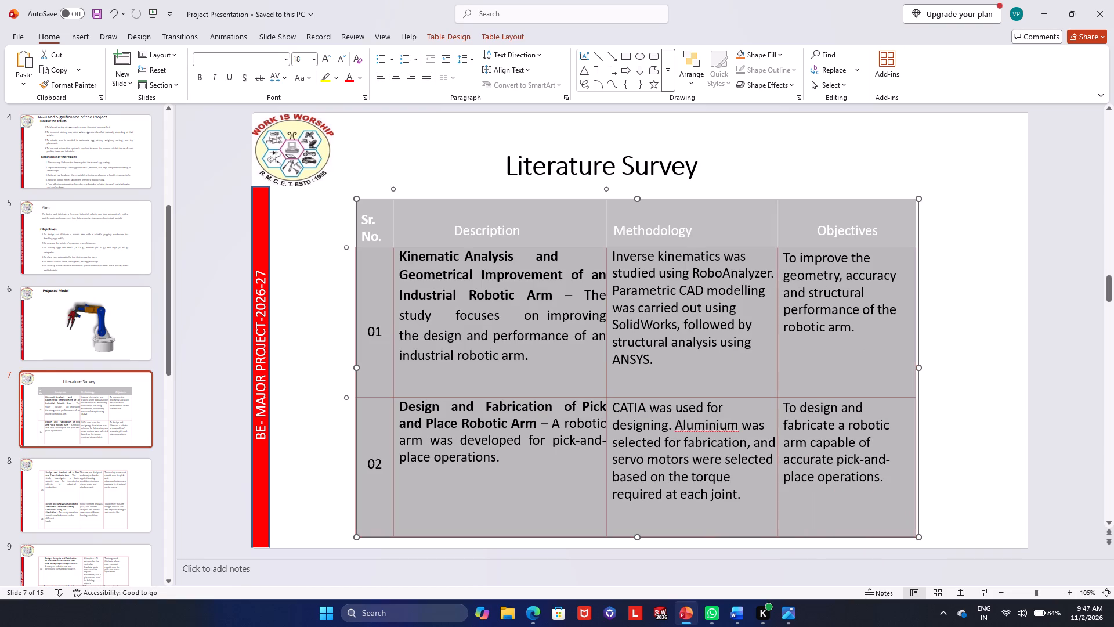
left_click(45, 40)
left_click(338, 79)
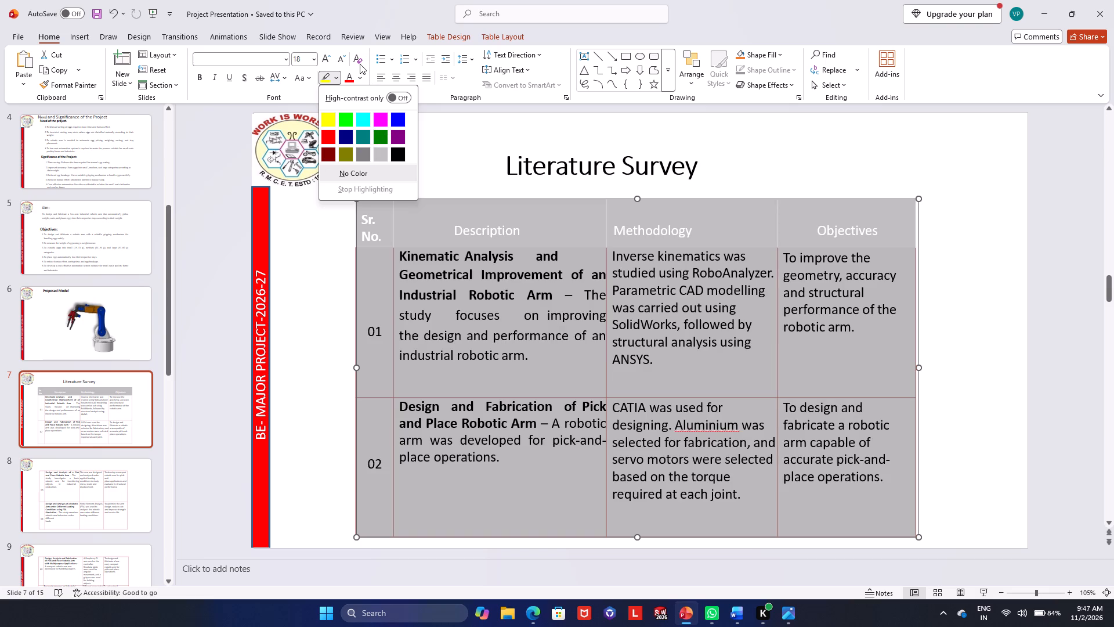
left_click(359, 64)
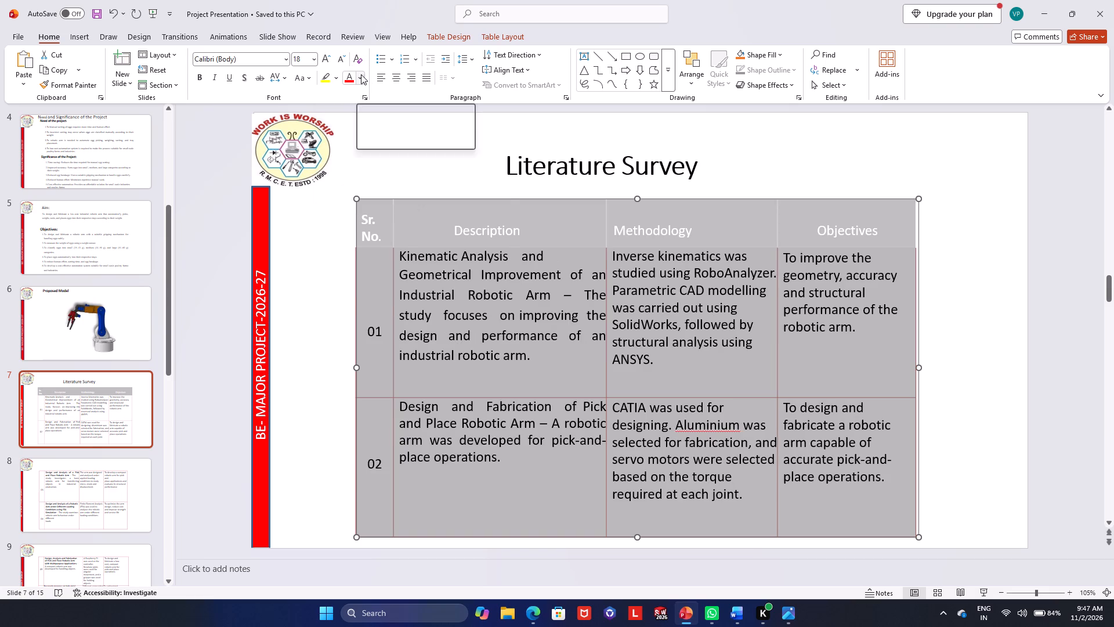
left_click(361, 74)
left_click(361, 62)
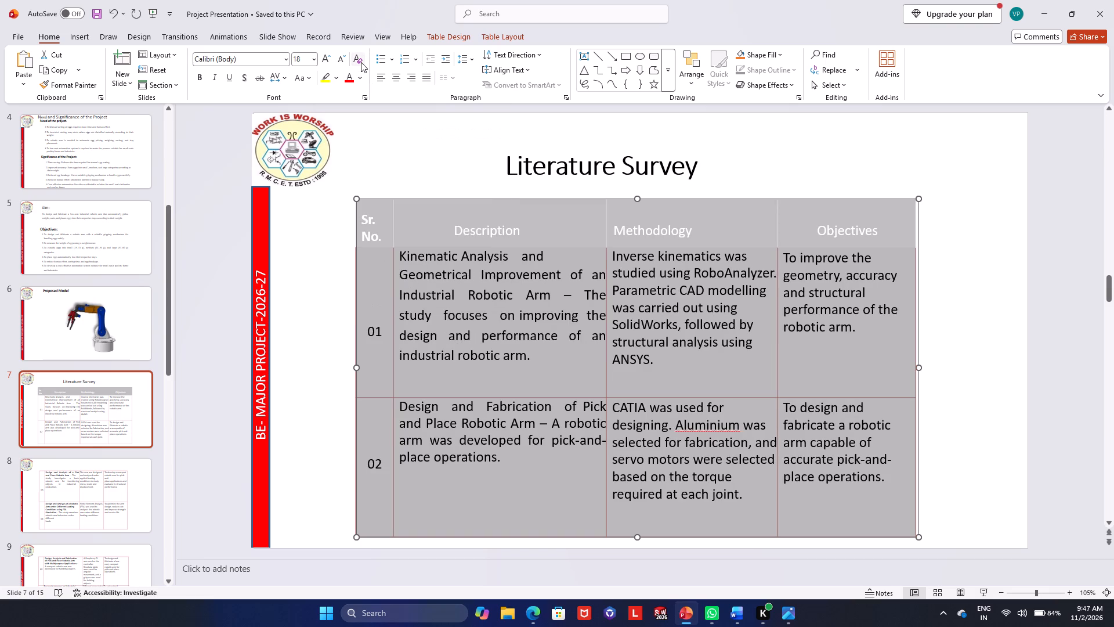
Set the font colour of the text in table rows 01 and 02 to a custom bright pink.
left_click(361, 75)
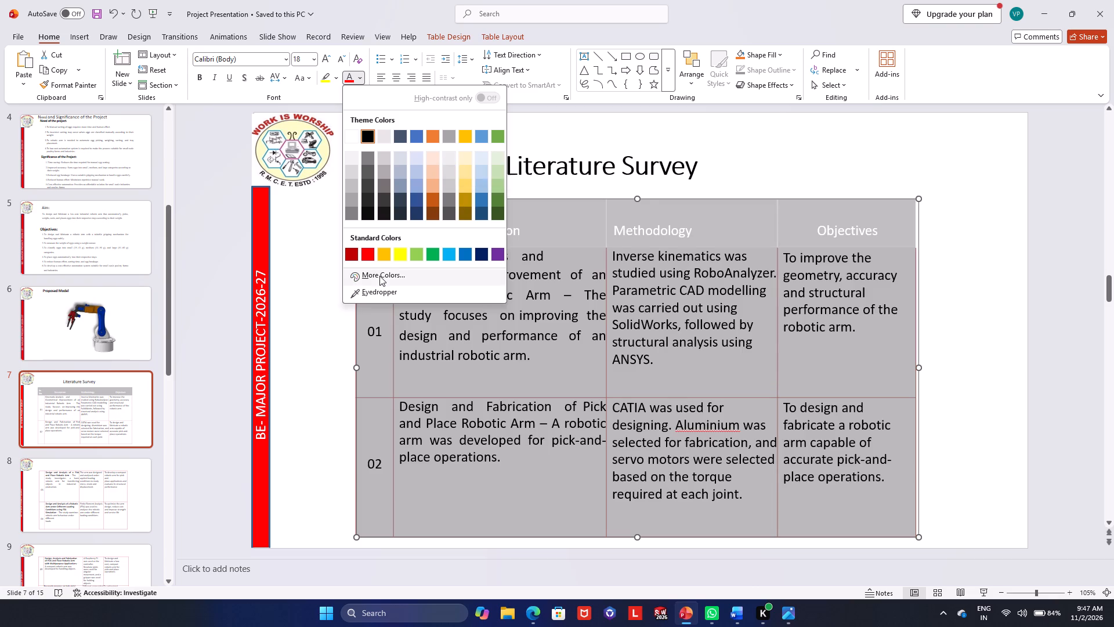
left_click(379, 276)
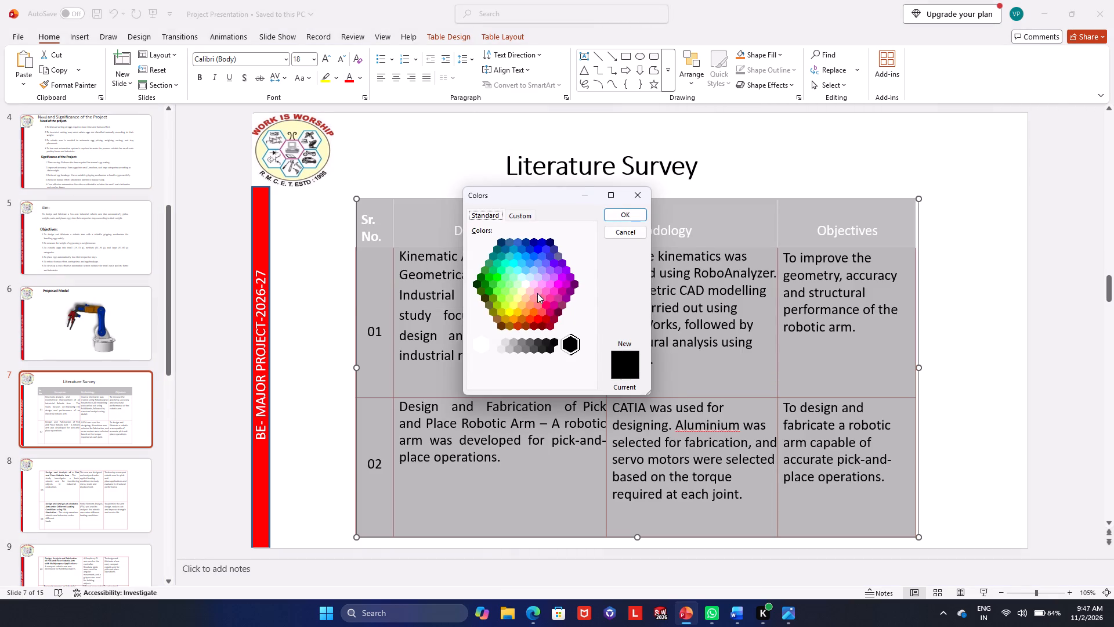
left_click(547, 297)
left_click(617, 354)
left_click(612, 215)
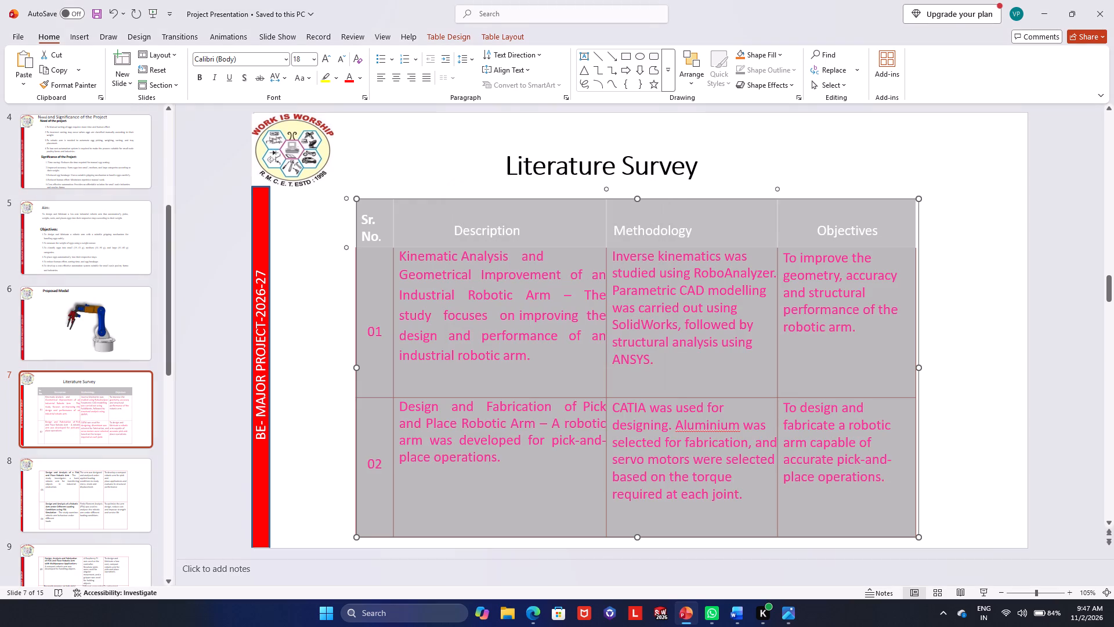
Set the font colour of table rows 01 and 02 to black and clear their text formatting.
left_click(360, 80)
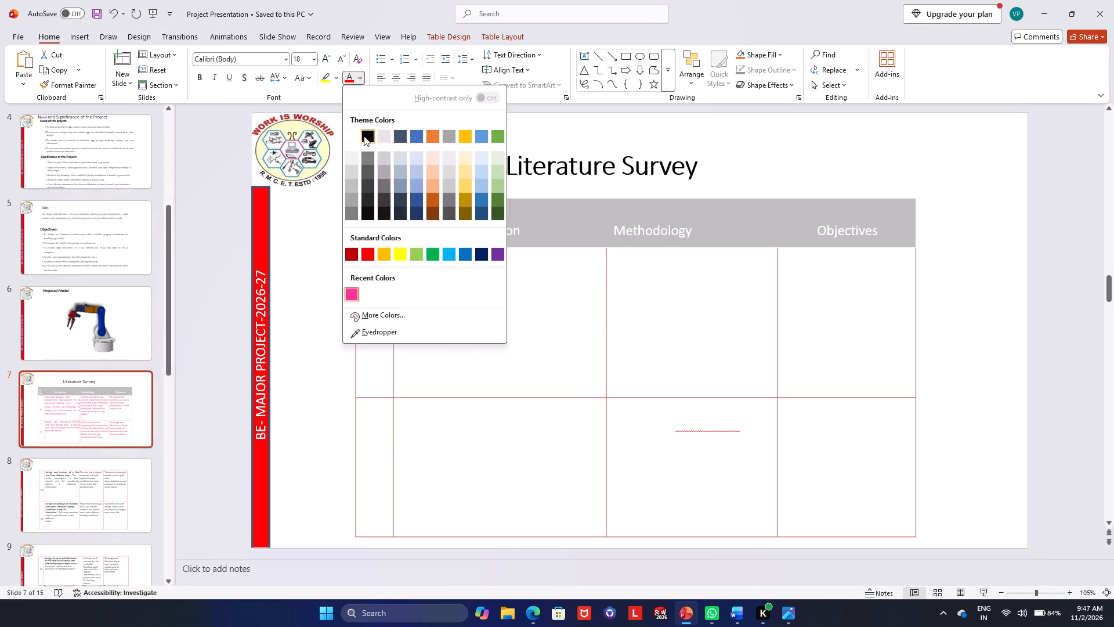
left_click(364, 136)
left_click(357, 56)
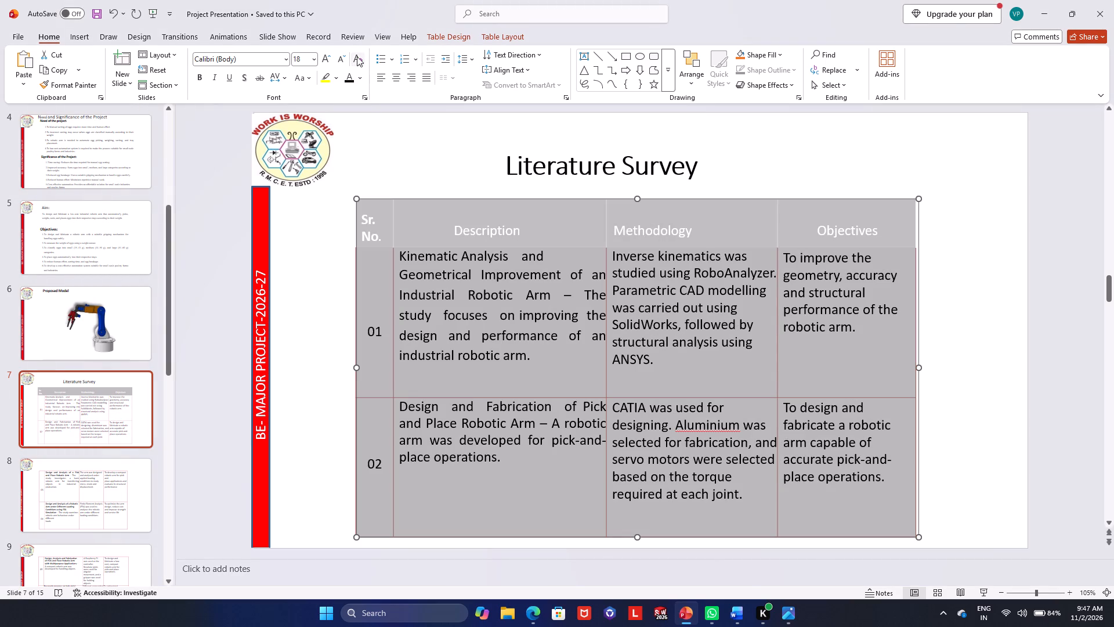
right_click(357, 56)
left_click(343, 117)
Apply a magenta text highlight to the contents of table rows 01 and 02.
left_click(335, 75)
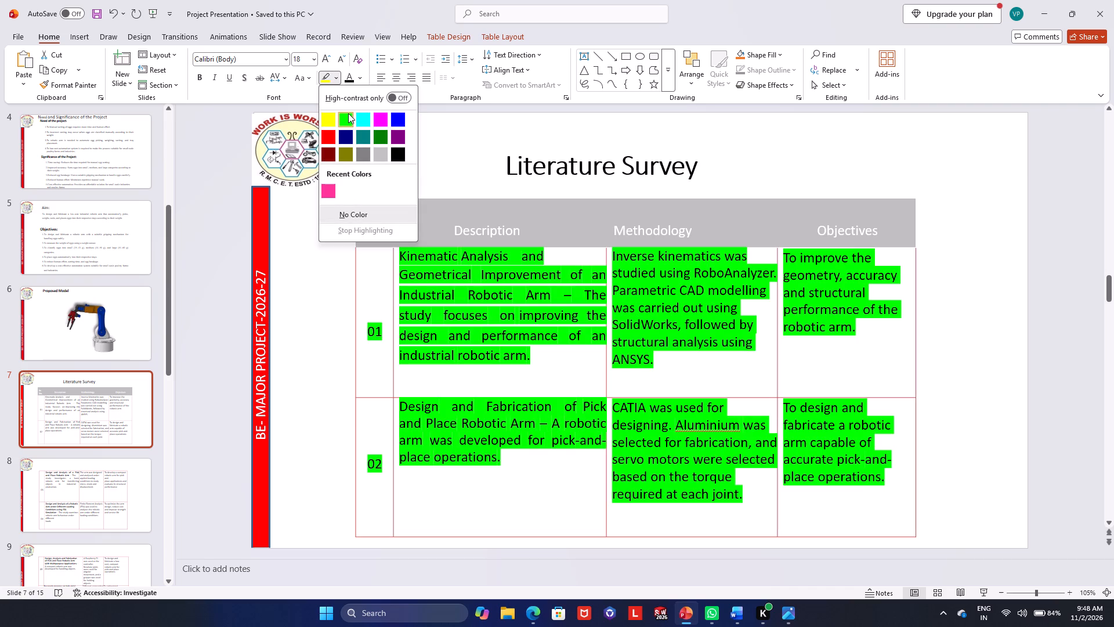
left_click(379, 121)
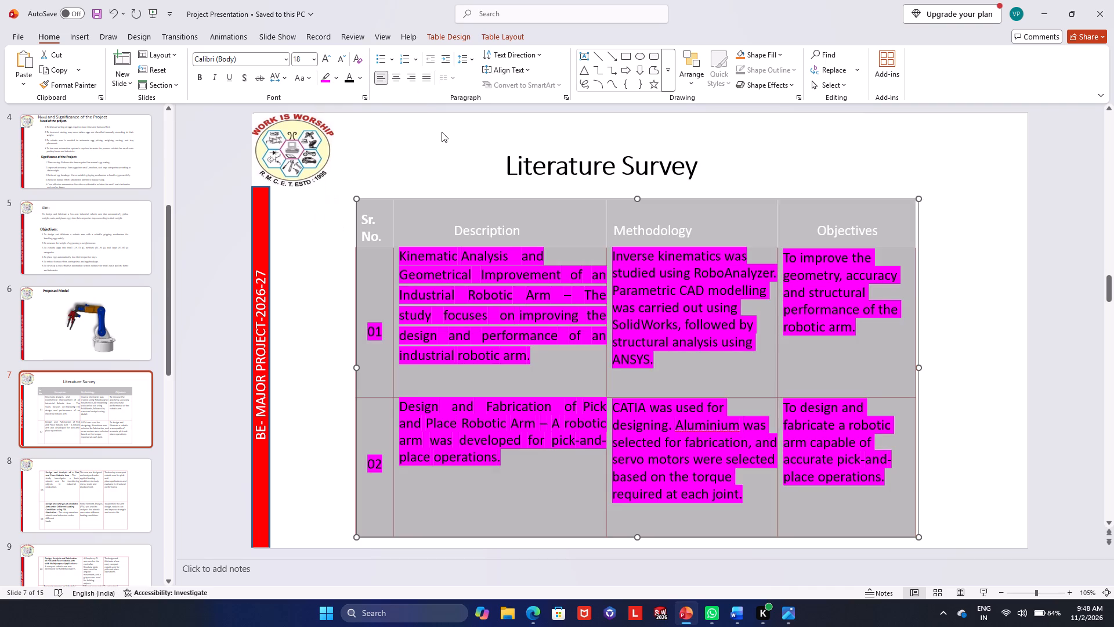
Undo the magenta text highlight on rows 01 and 02 of the Literature Survey table.
left_click(446, 132)
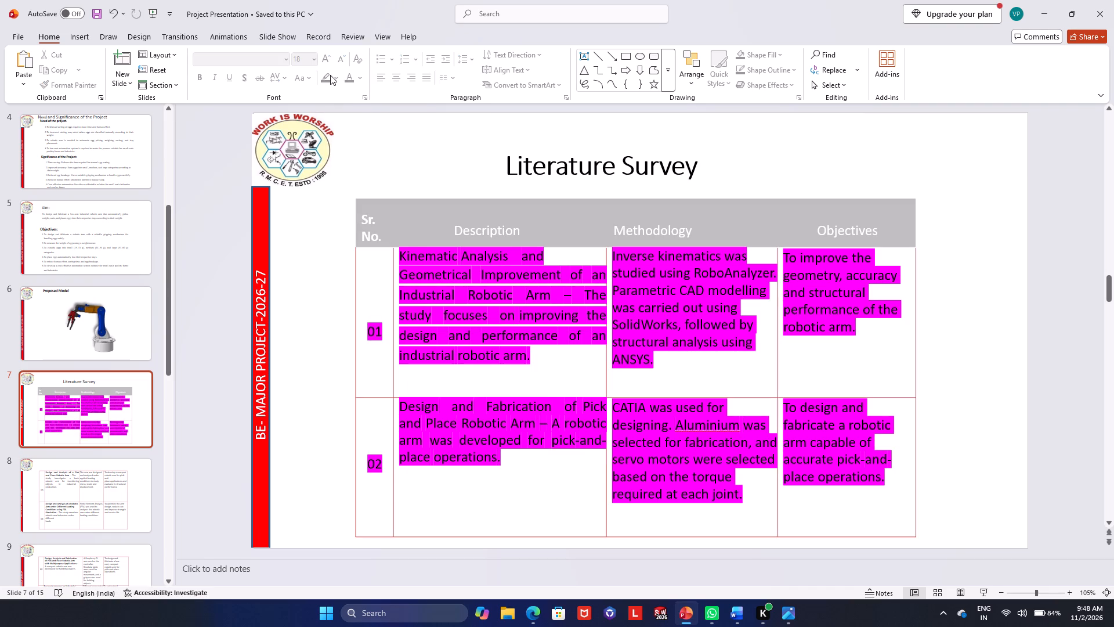
key("ctrl+z")
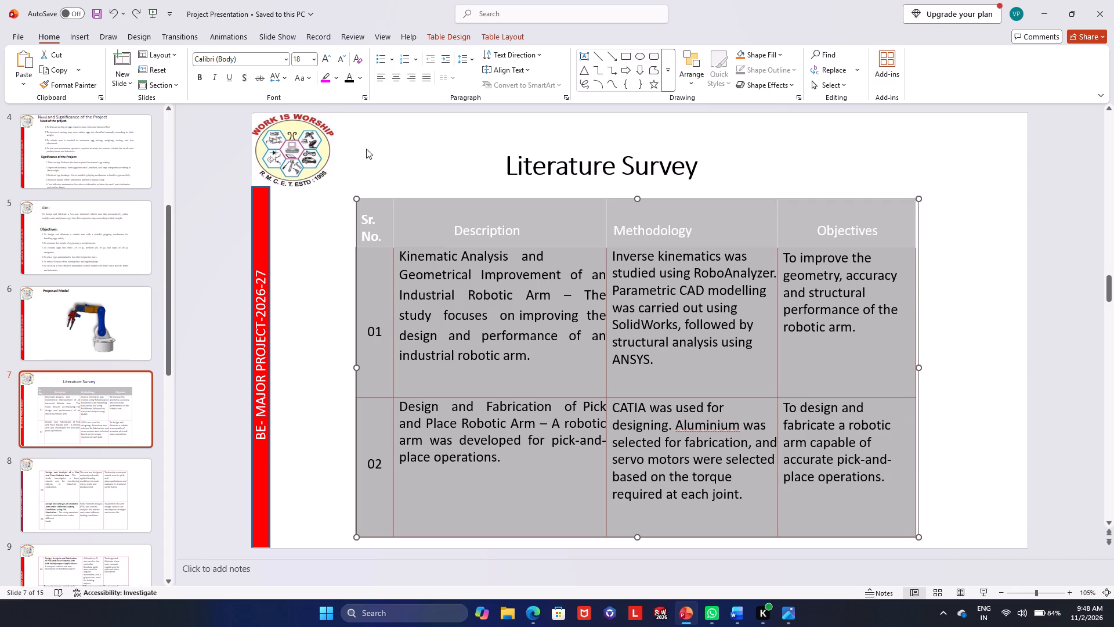
left_click(398, 146)
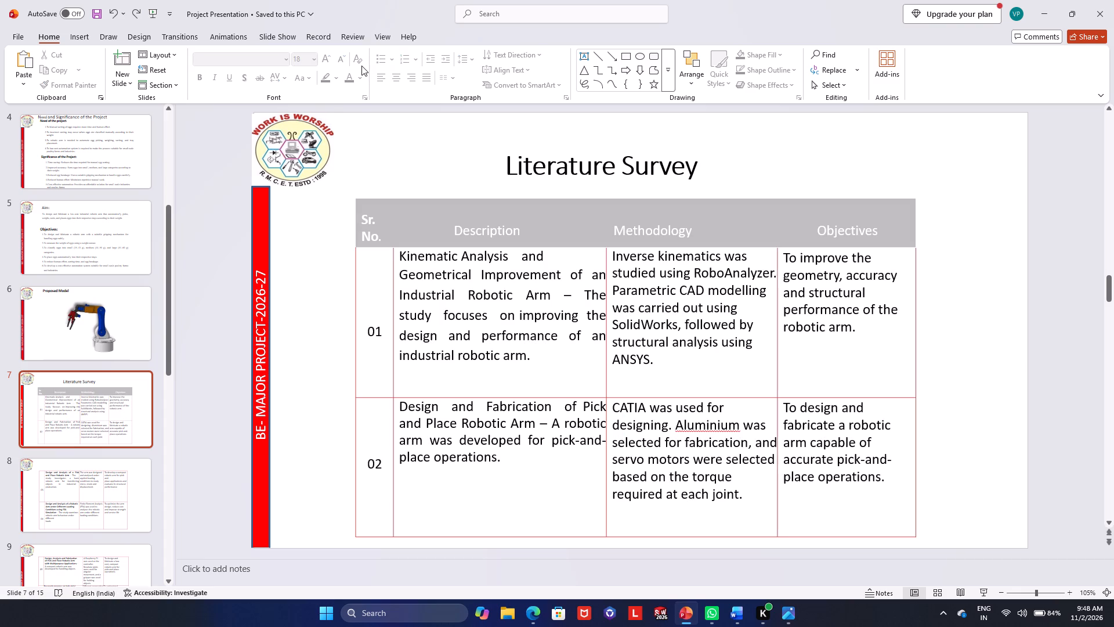
Clear all text formatting from rows 01 and 02 of the Literature Survey table.
left_click(498, 325)
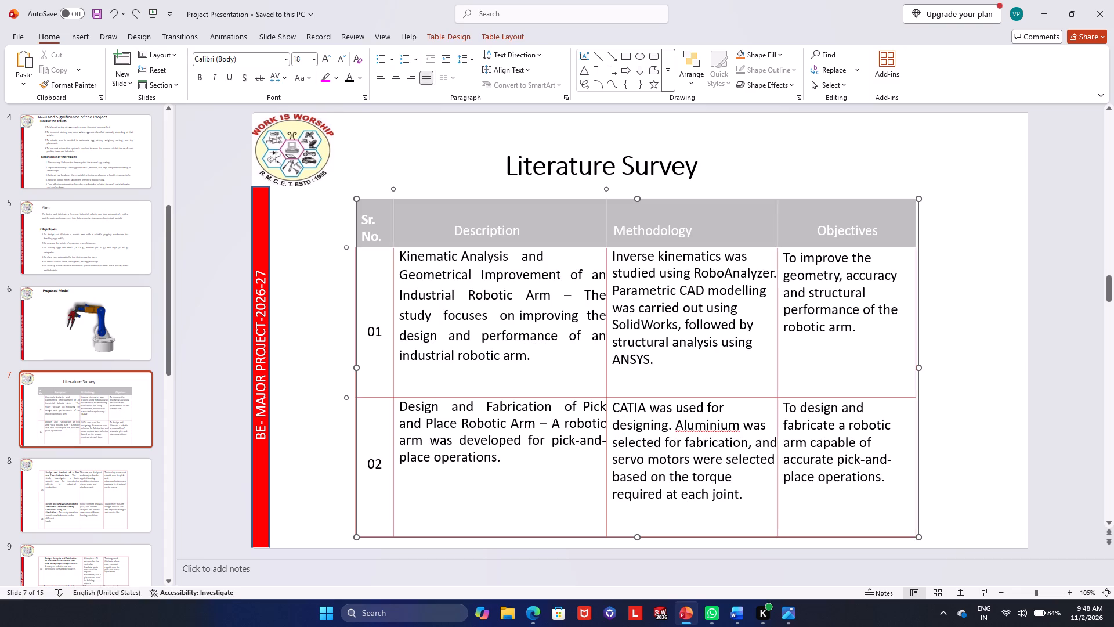
left_click_drag(365, 251, 385, 275)
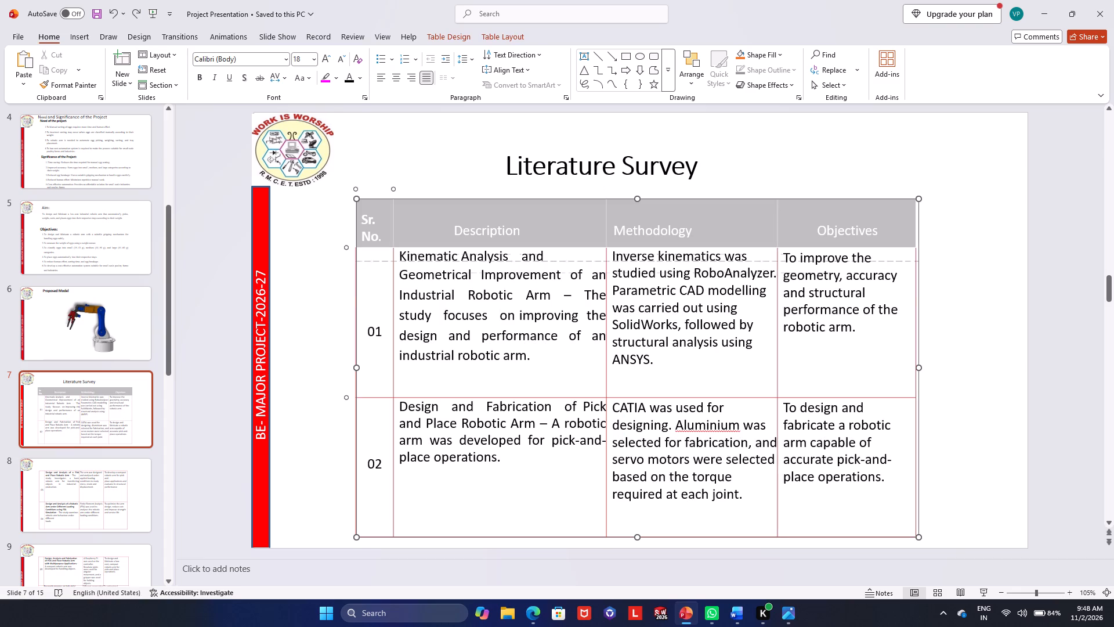
left_click_drag(385, 275, 410, 249)
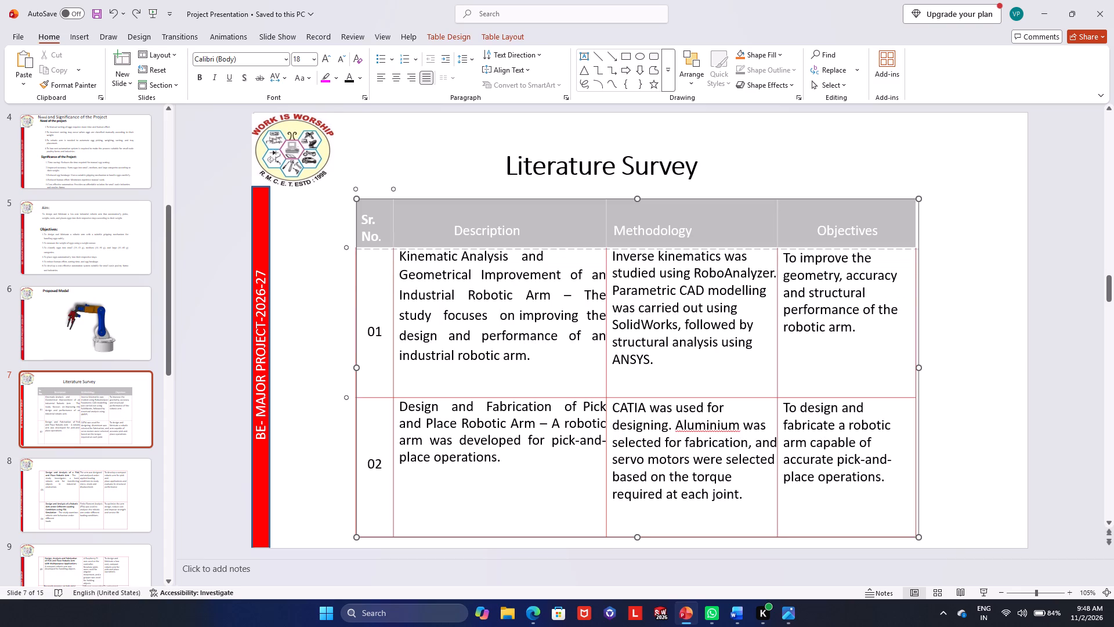
left_click_drag(410, 249, 410, 248)
left_click(382, 260)
left_click_drag(372, 256, 805, 447)
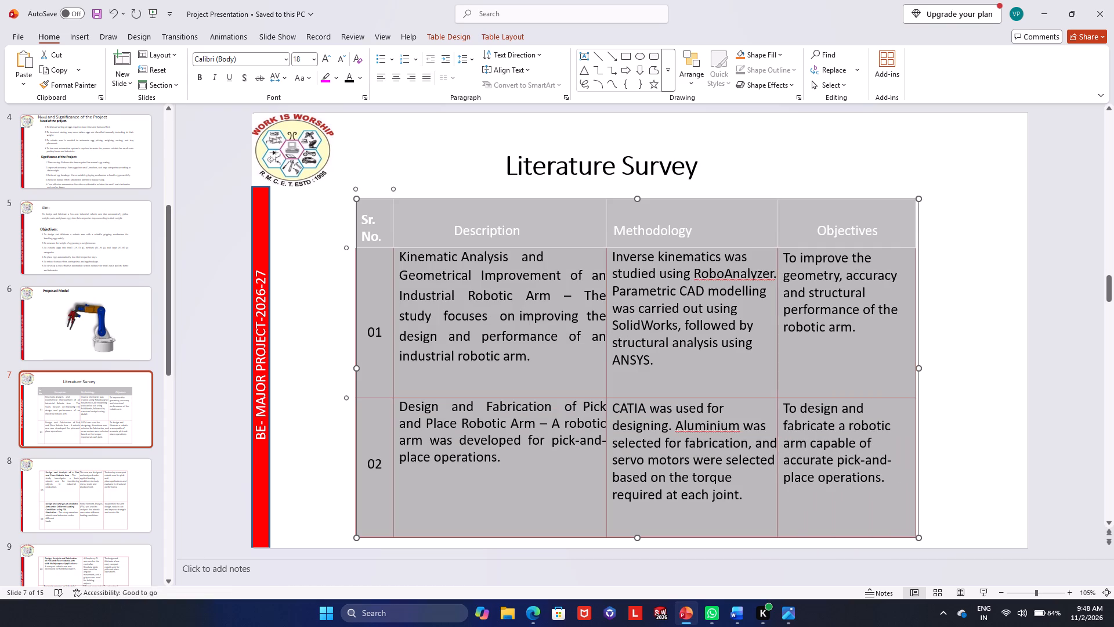
left_click(361, 61)
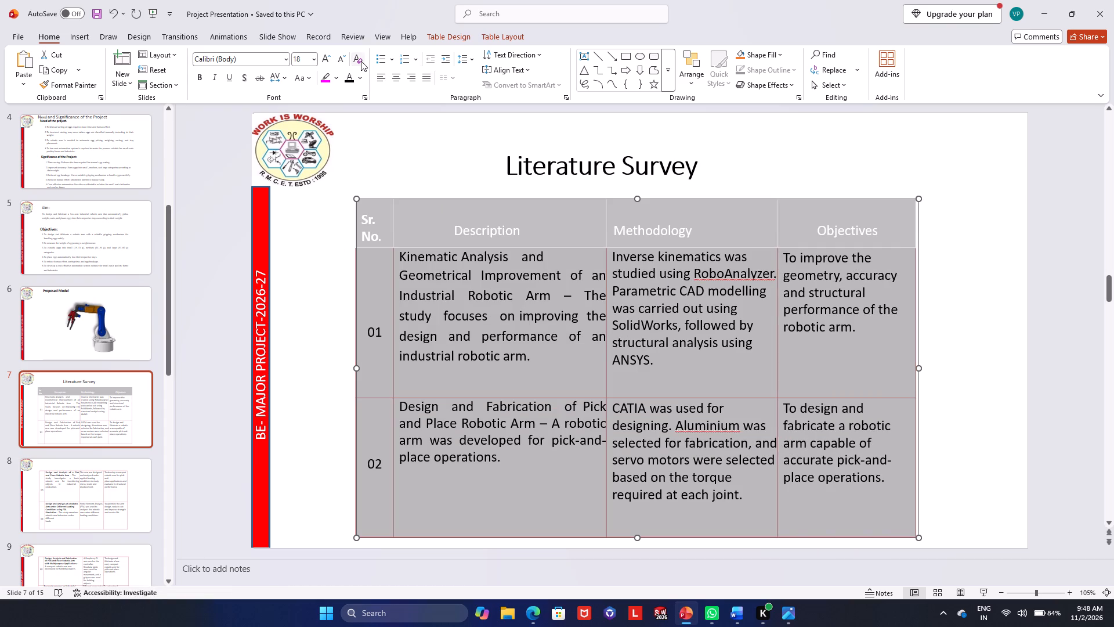
Add the Clear All Formatting command to the Quick Access Toolbar and reapply it to table rows 01 and 02.
right_click(361, 61)
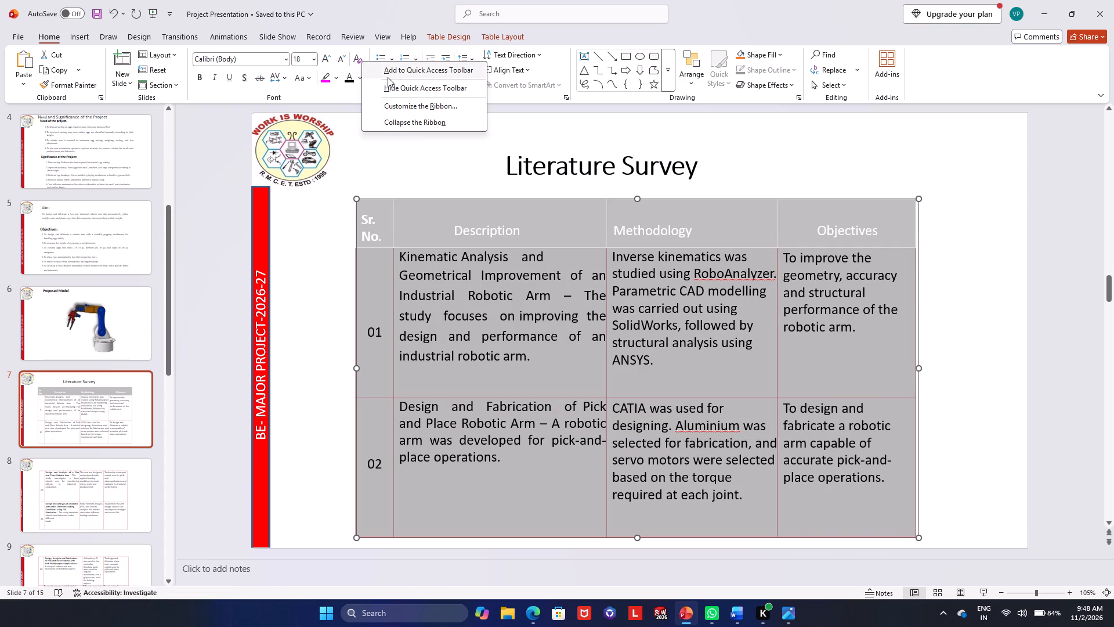
left_click(396, 74)
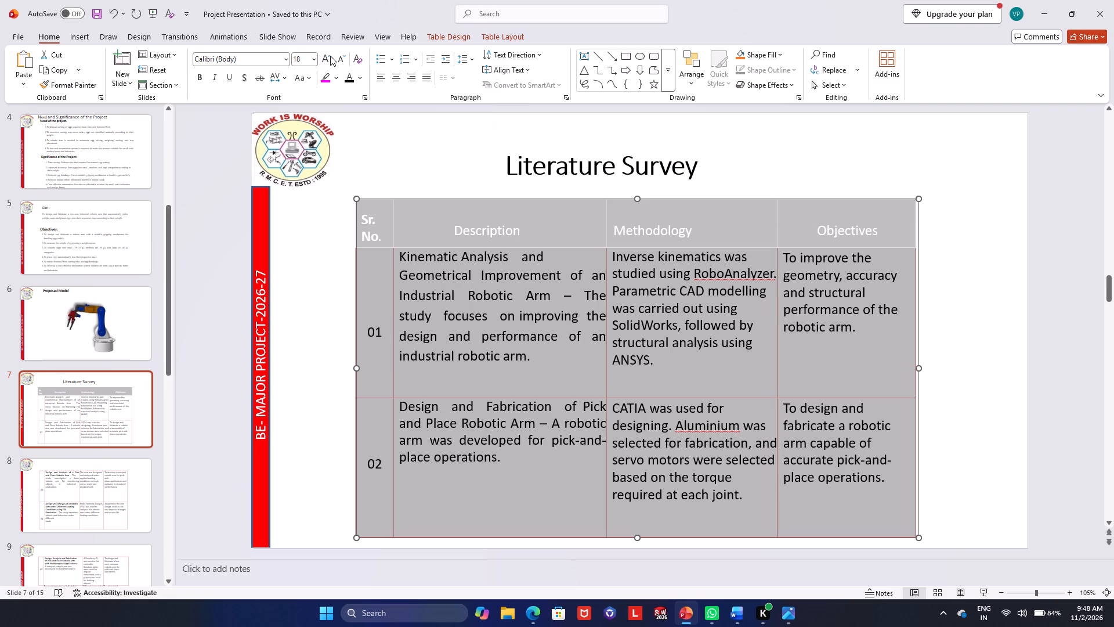
left_click(356, 57)
Clear all text formatting from the table's header row, from Sr. No. to Objectives.
left_click(406, 221)
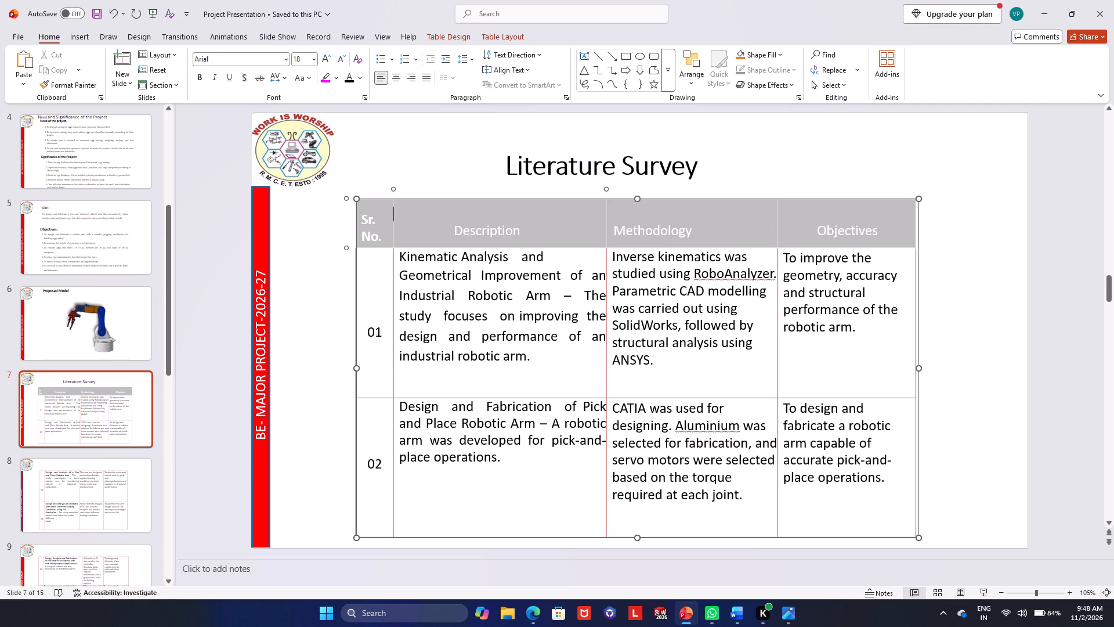
left_click_drag(379, 209, 508, 227)
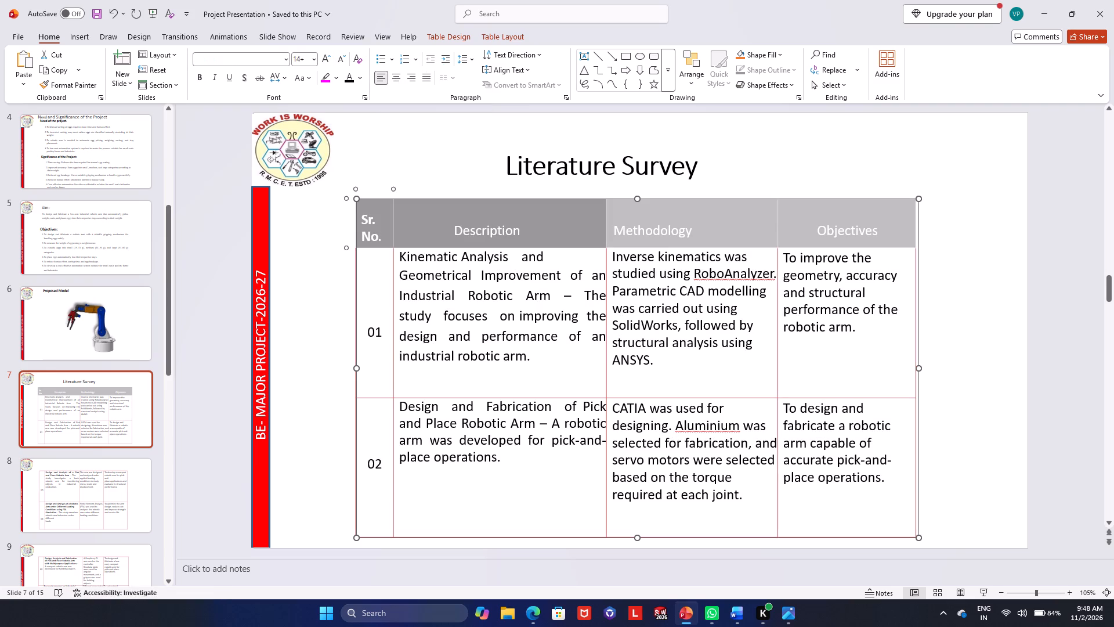
left_click_drag(508, 227, 795, 222)
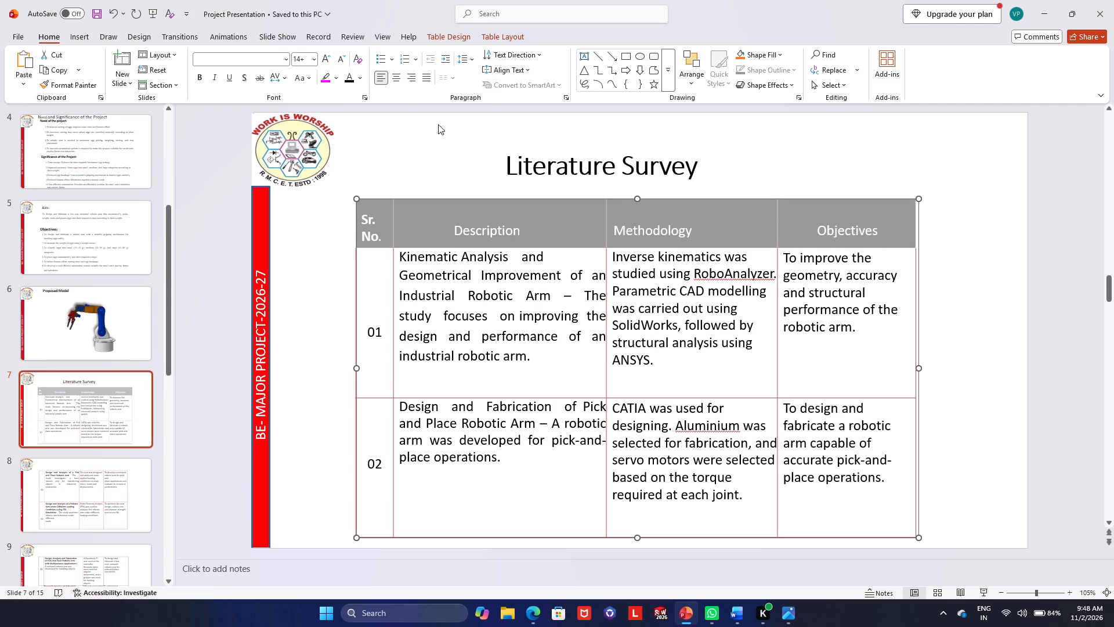
left_click(359, 60)
left_click(374, 131)
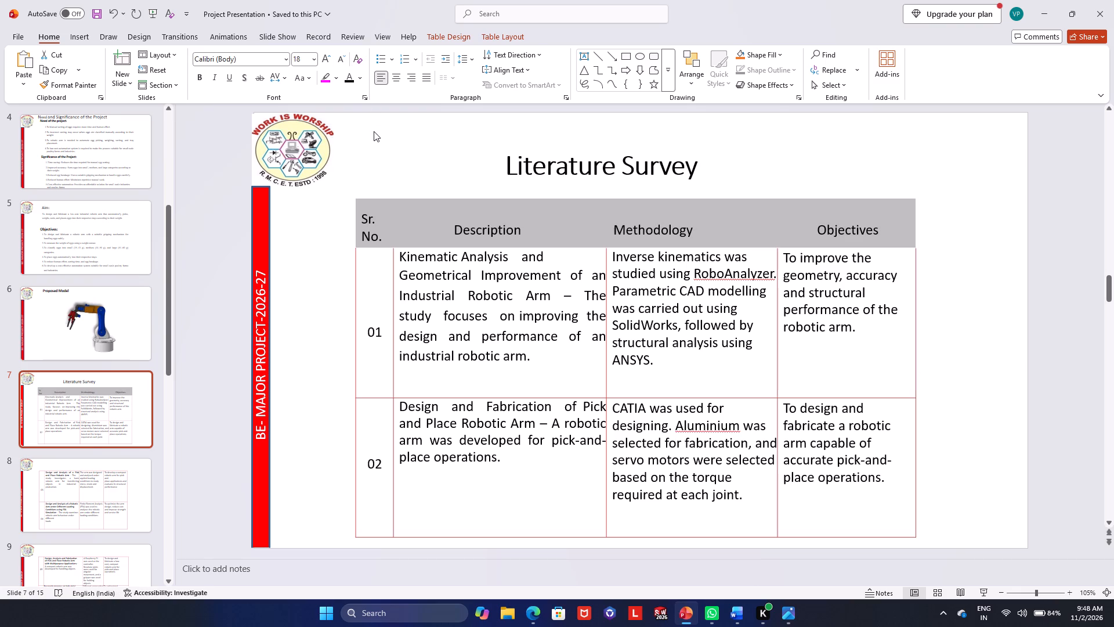
Clear all text formatting from the Description, Methodology and Objectives cells of rows 01 and 02.
left_click(398, 218)
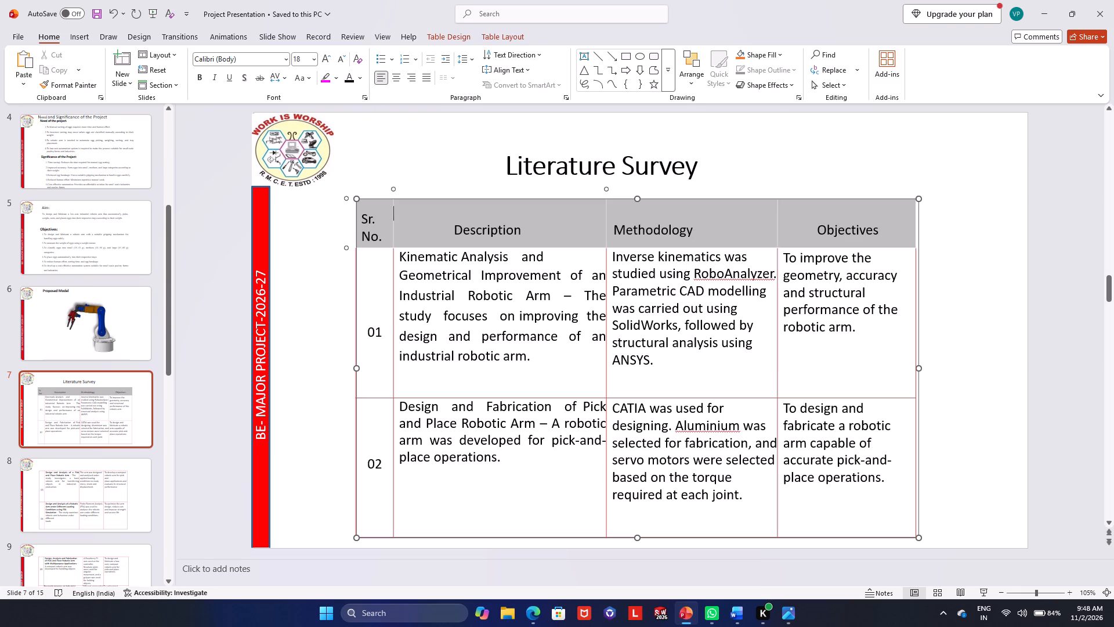
left_click(384, 270)
left_click_drag(400, 257, 487, 316)
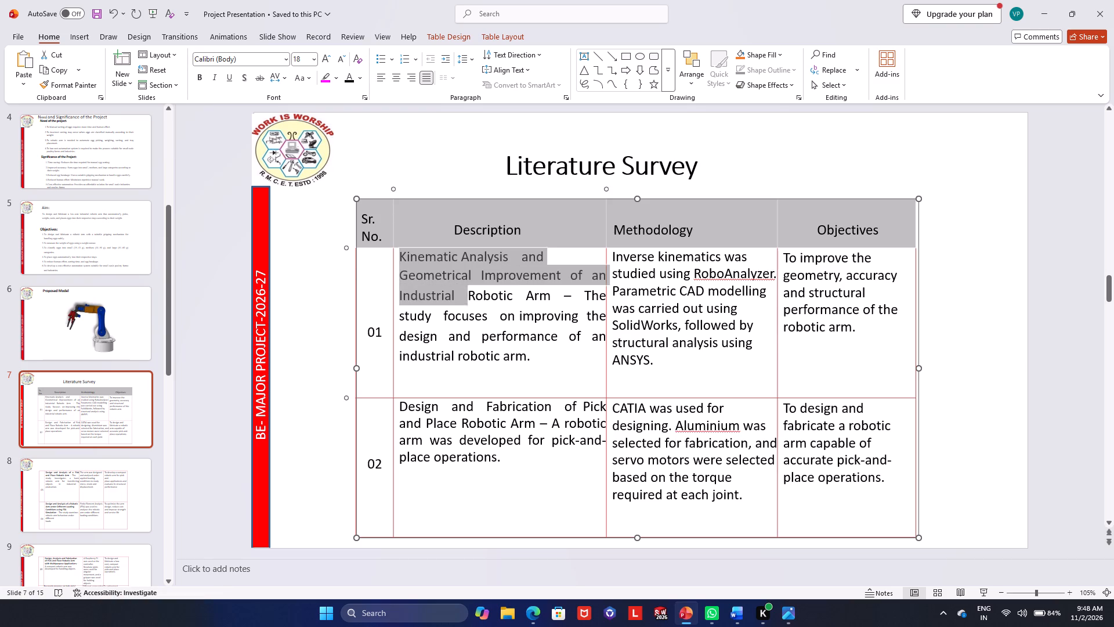
left_click_drag(487, 316, 822, 474)
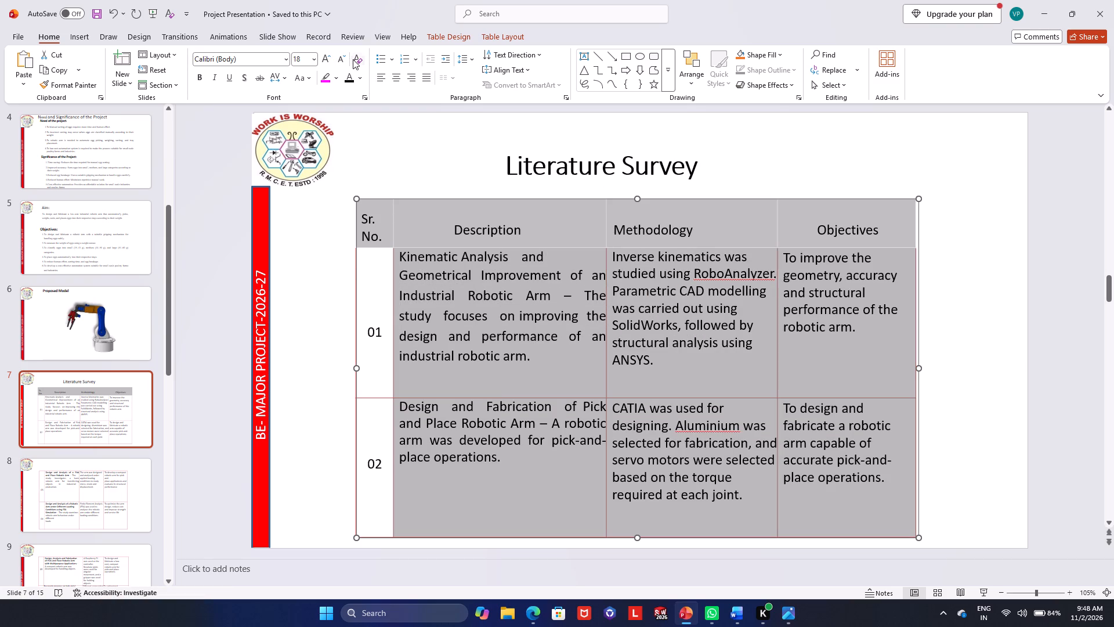
left_click(356, 60)
right_click(358, 62)
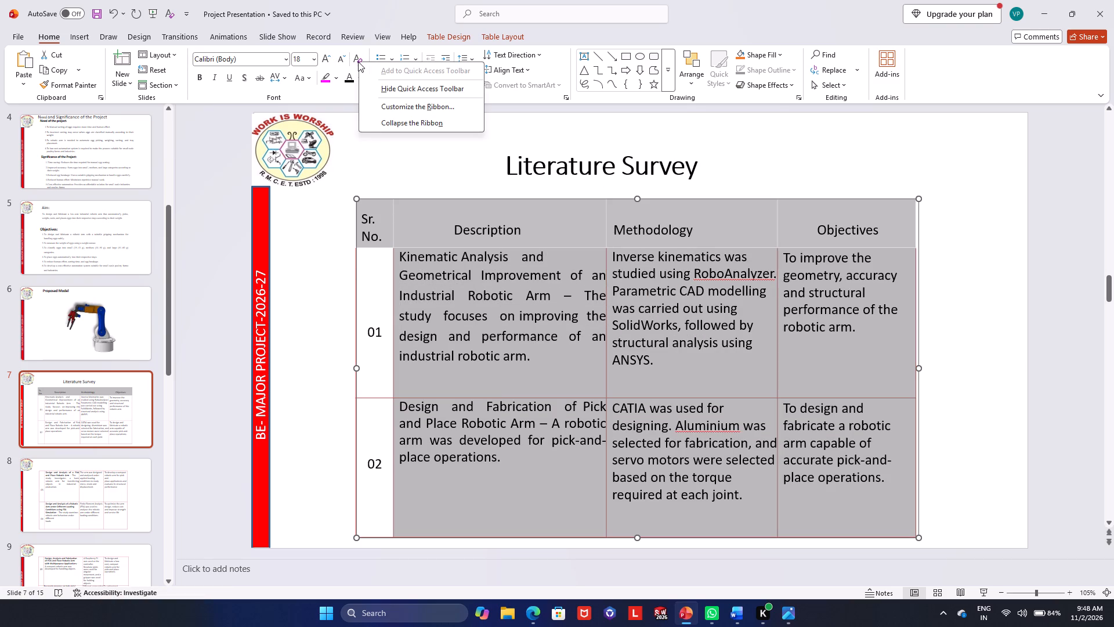
left_click(369, 157)
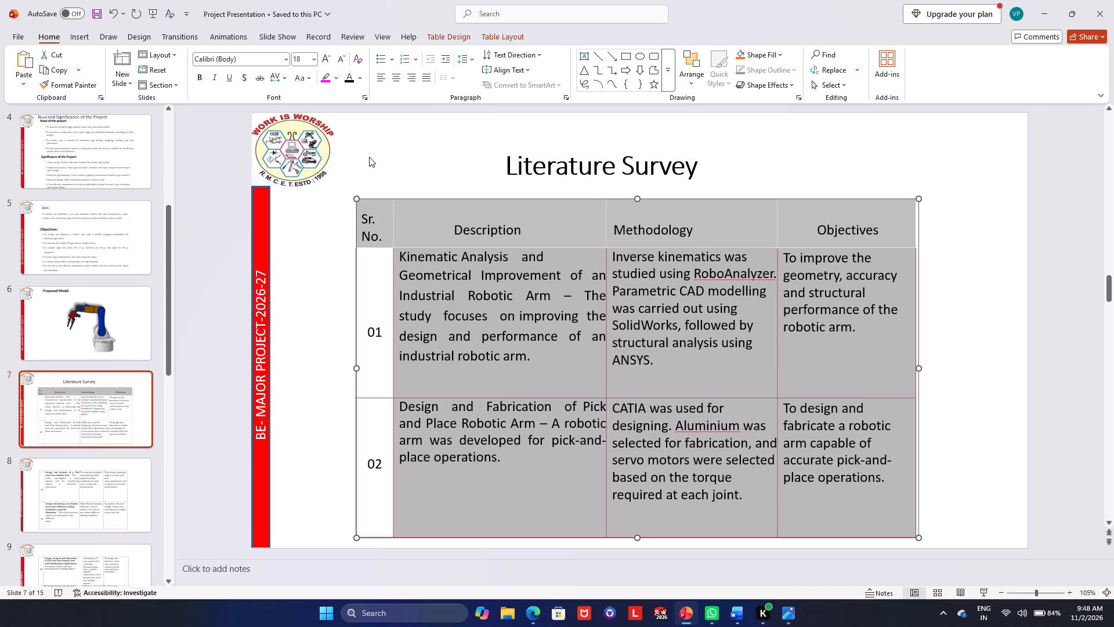
left_click(382, 167)
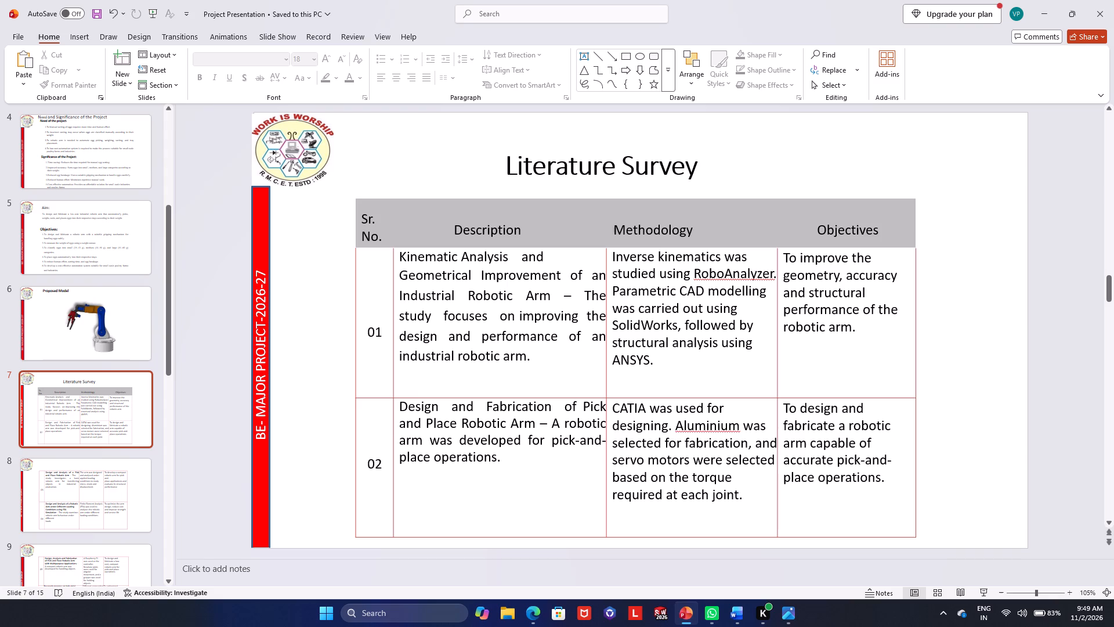
Insert a new slide with the Title Slide layout after slide 9.
scroll(395, 418, "down", 2)
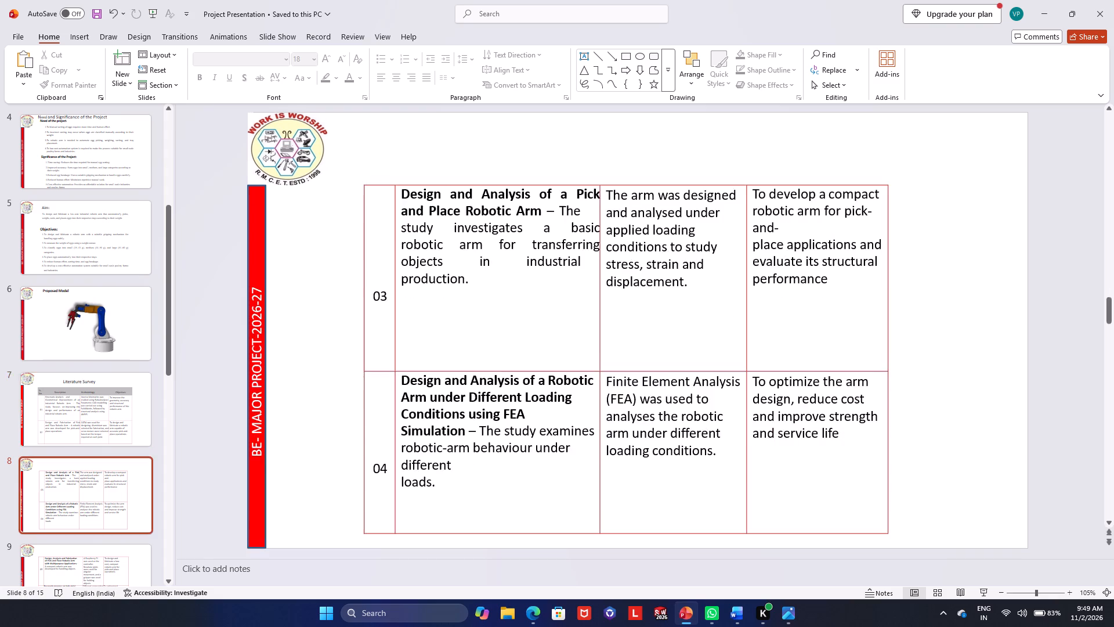
scroll(395, 418, "down", 1)
scroll(395, 418, "up", 2)
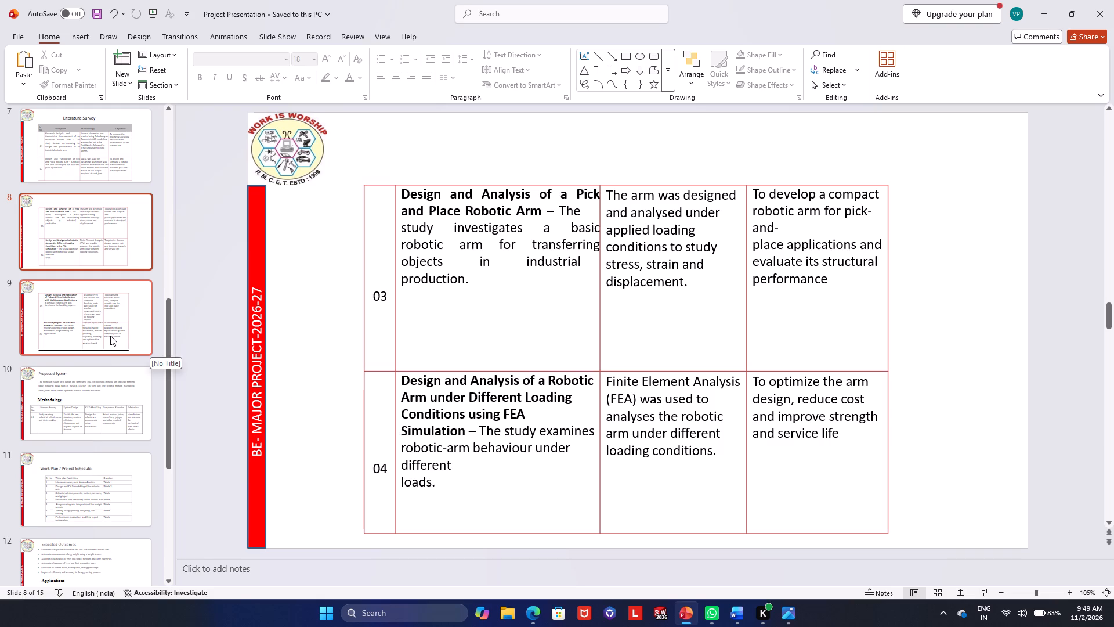
left_click(60, 339)
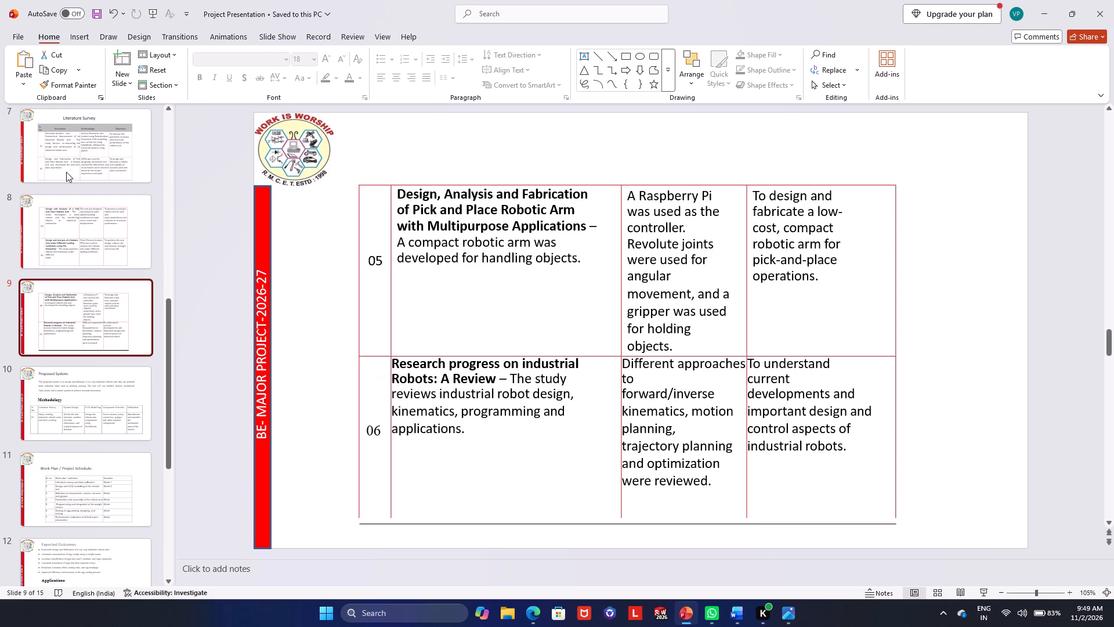
left_click(131, 87)
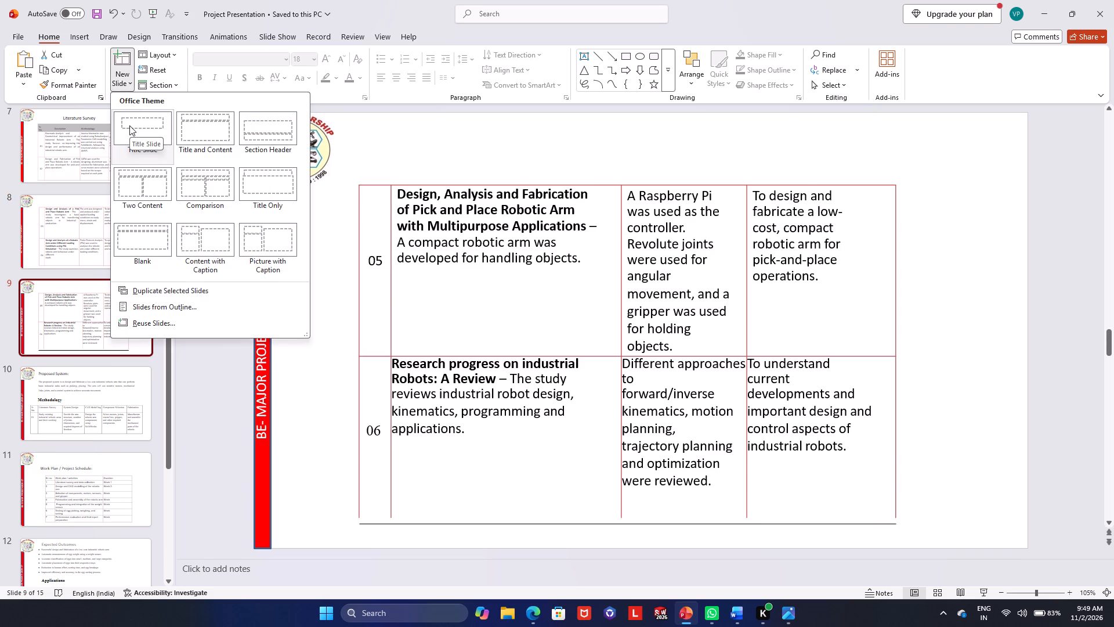
left_click(129, 125)
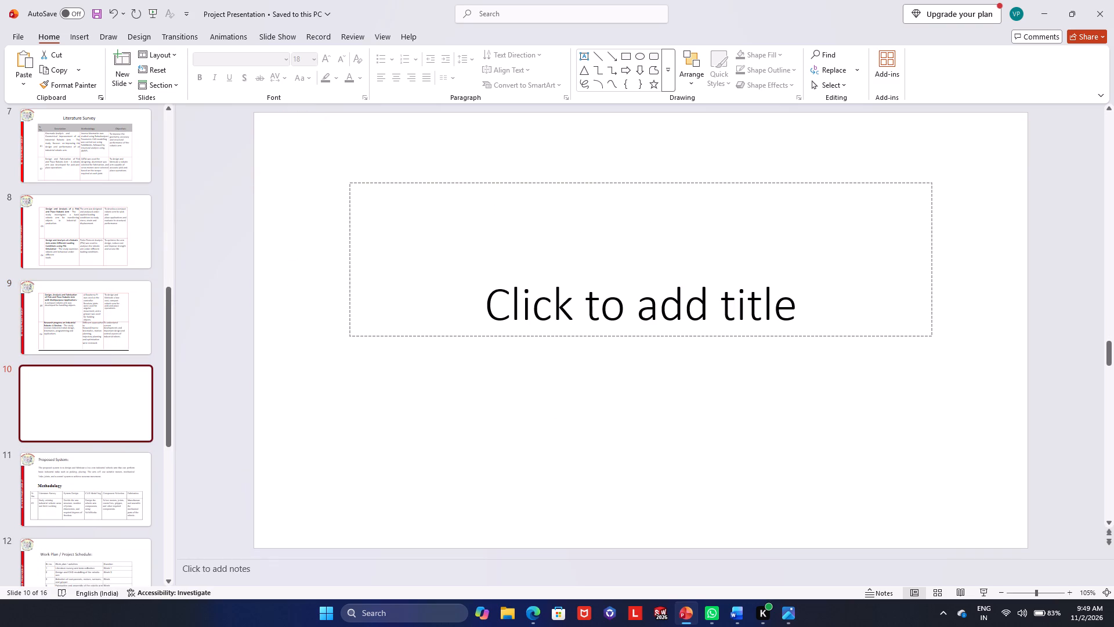
Cut the empty title placeholder from the new slide 10.
right_click(439, 337)
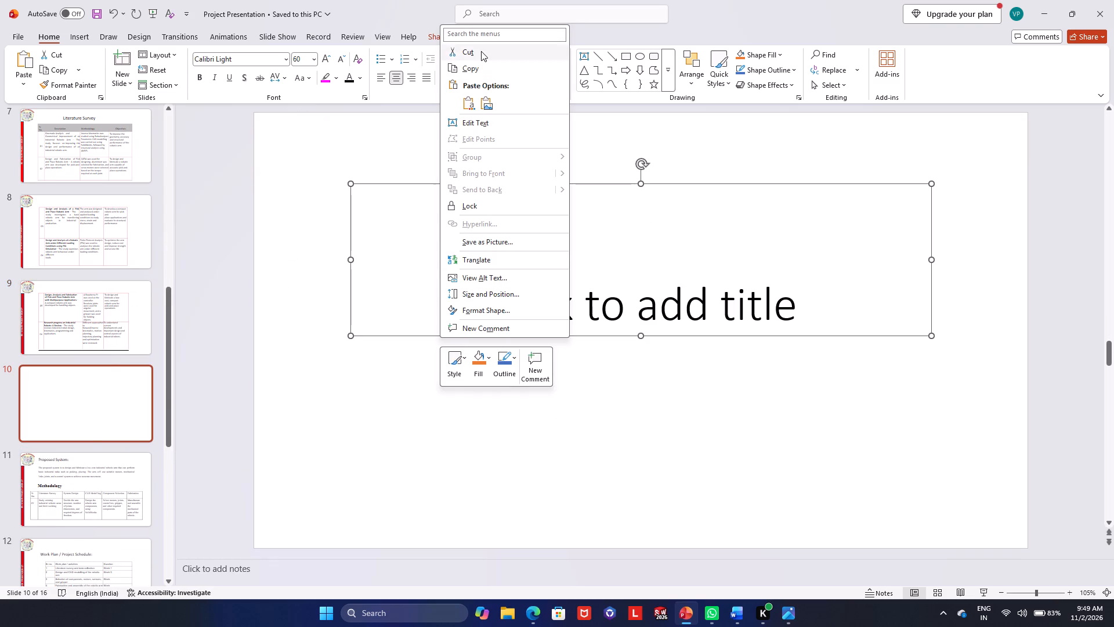
left_click(481, 51)
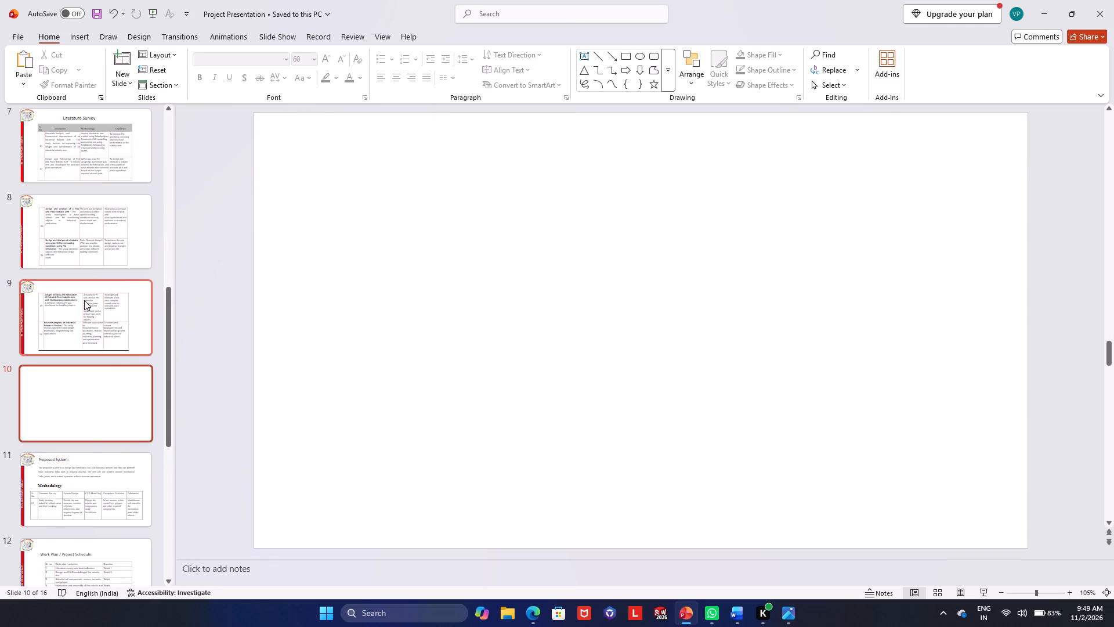
Copy the college logo and red sidebar group from slide 9 onto the blank slide 10.
left_click(84, 301)
right_click(285, 164)
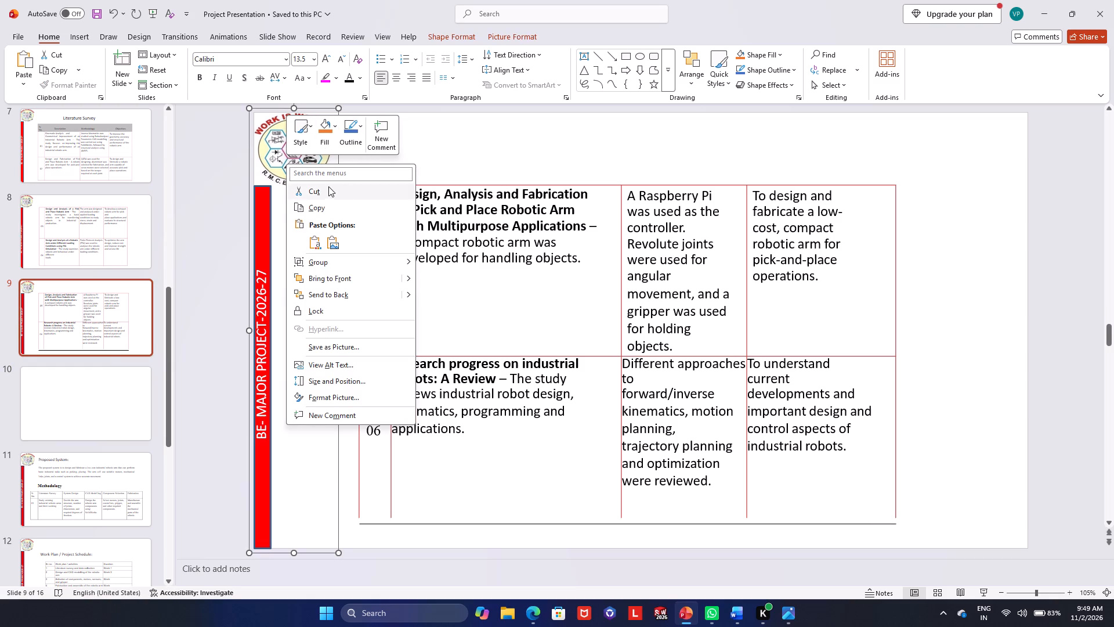
left_click(320, 213)
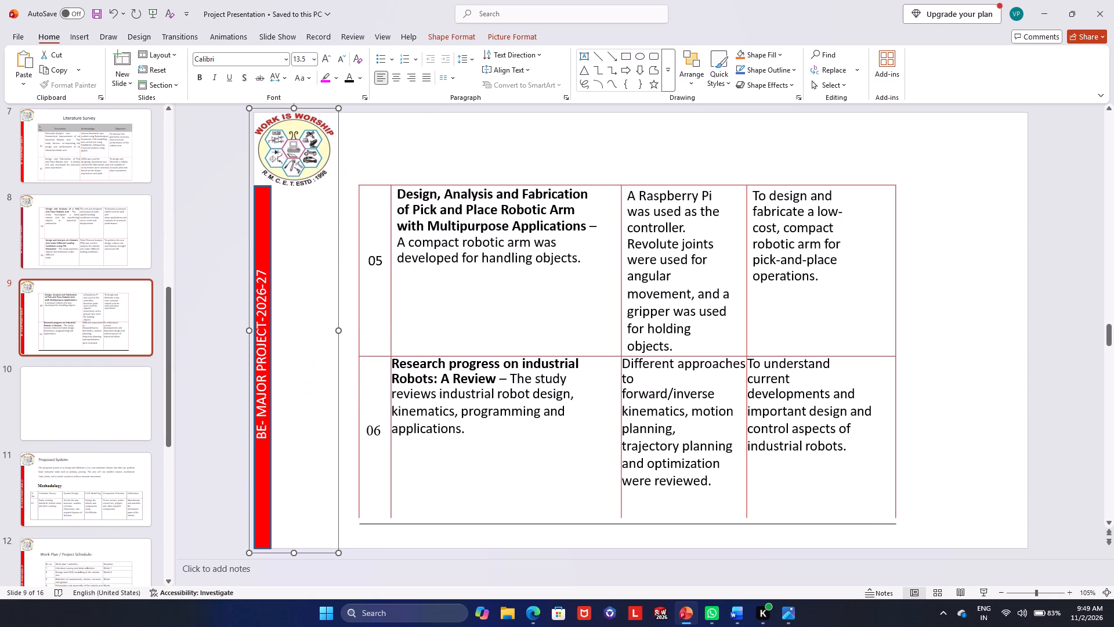
left_click(71, 423)
left_click(282, 421)
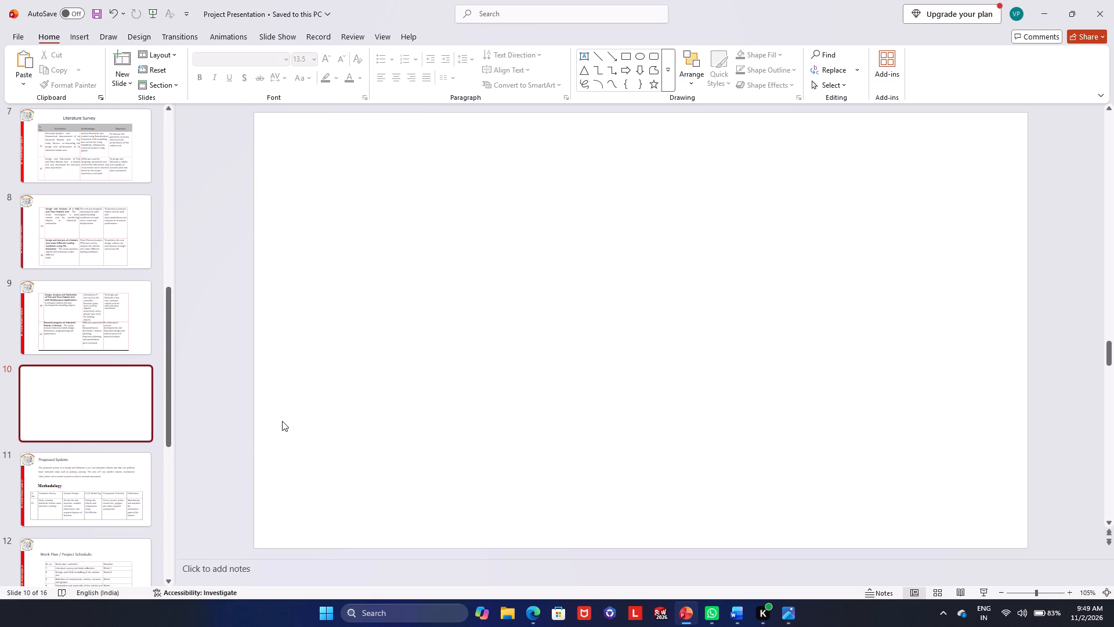
key("ctrl+v")
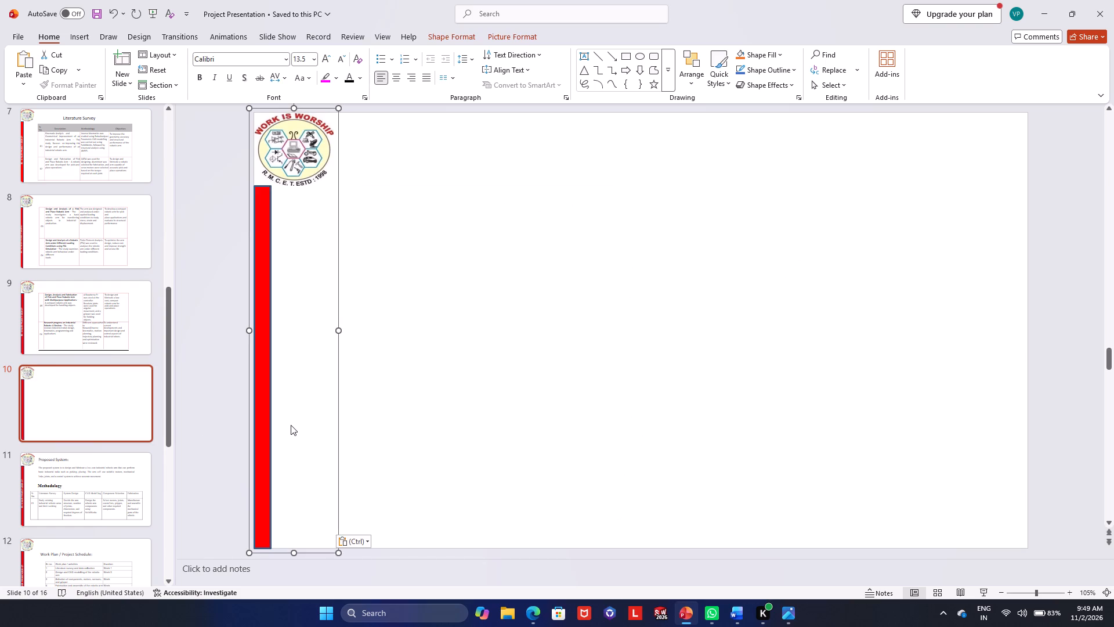
Copy the "BE- MAJOR PROJECT-2026-27" text box from slide 9's sidebar onto the red sidebar of slide 10.
left_click(108, 309)
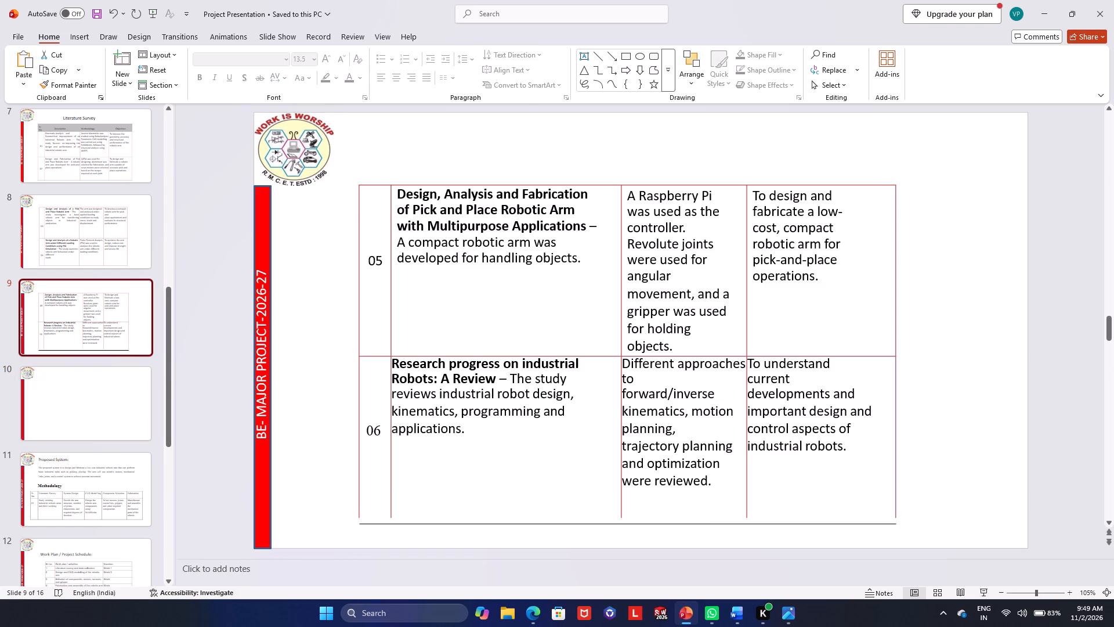
right_click(259, 366)
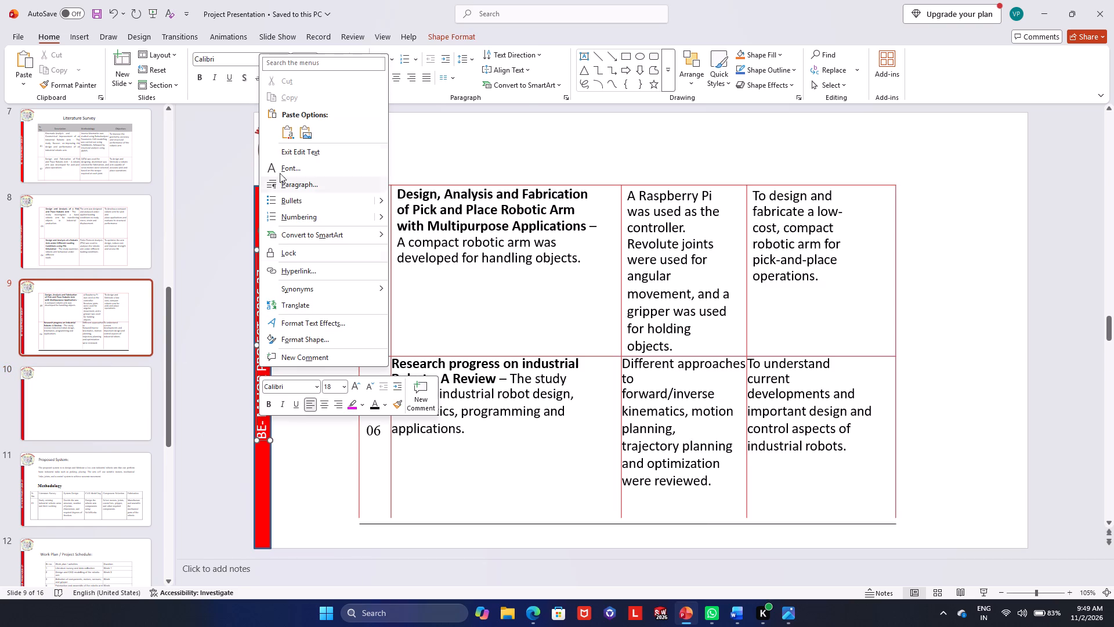
left_click(226, 246)
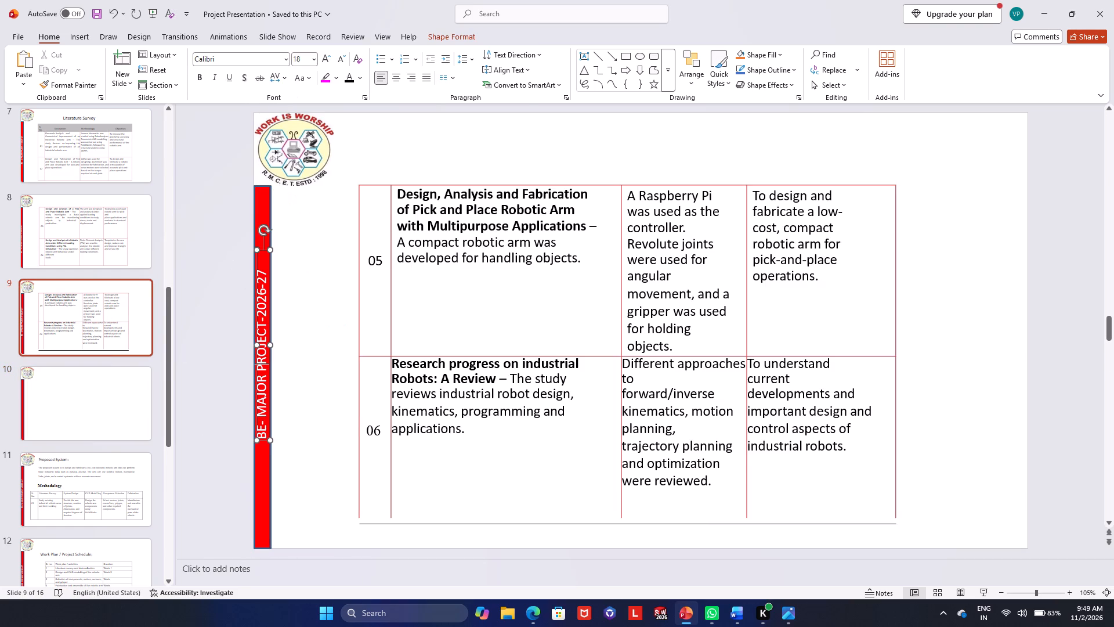
left_click(258, 278)
right_click(258, 278)
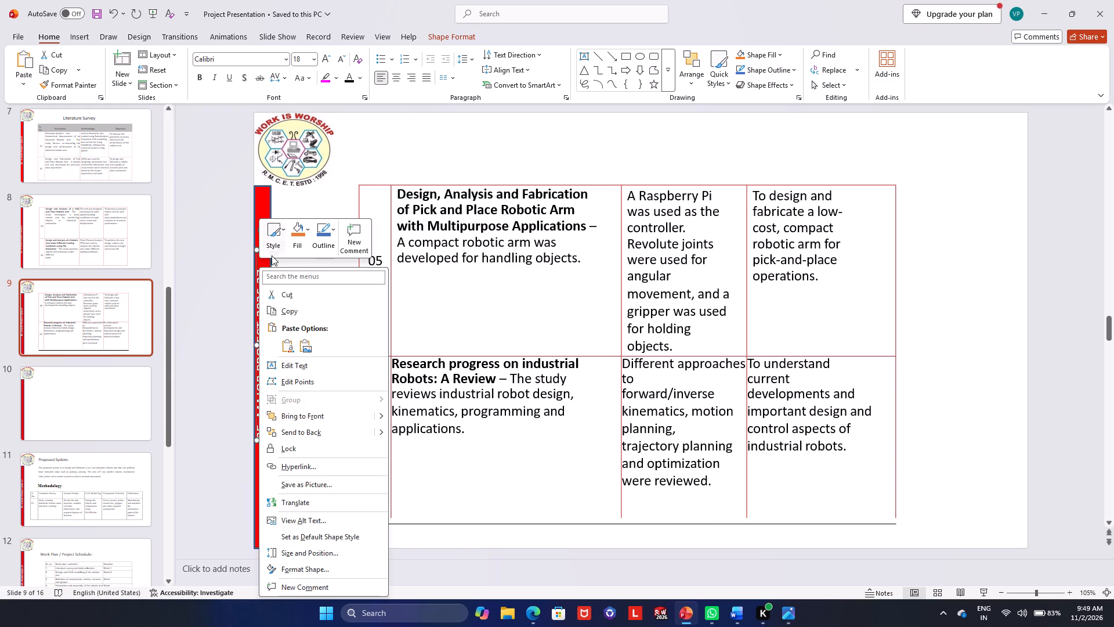
left_click(288, 311)
left_click(115, 383)
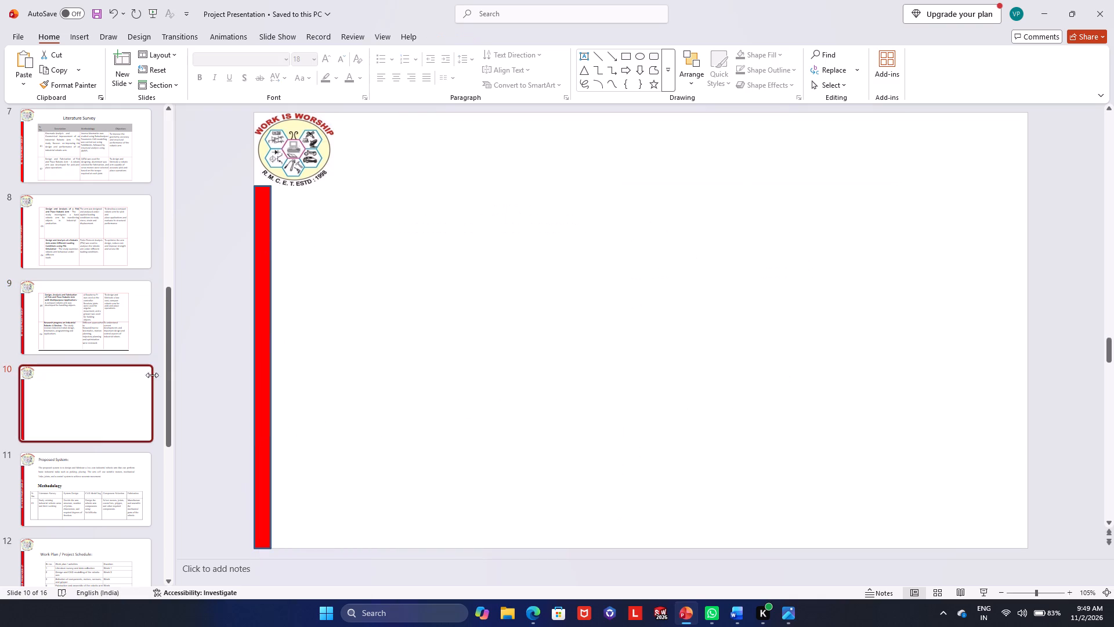
left_click(259, 355)
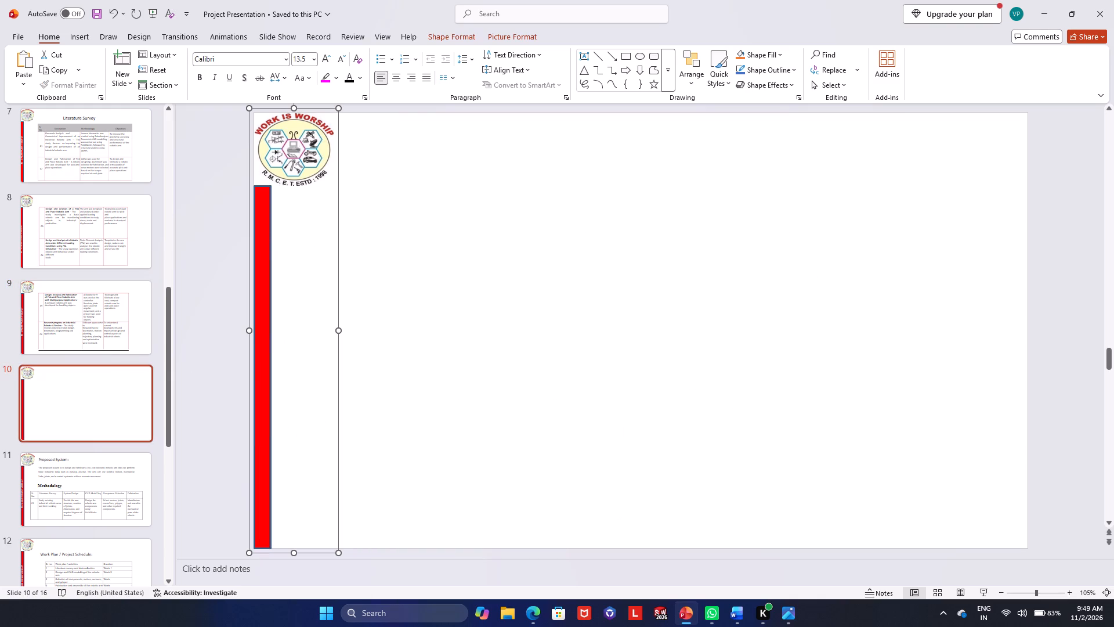
key("ctrl+v")
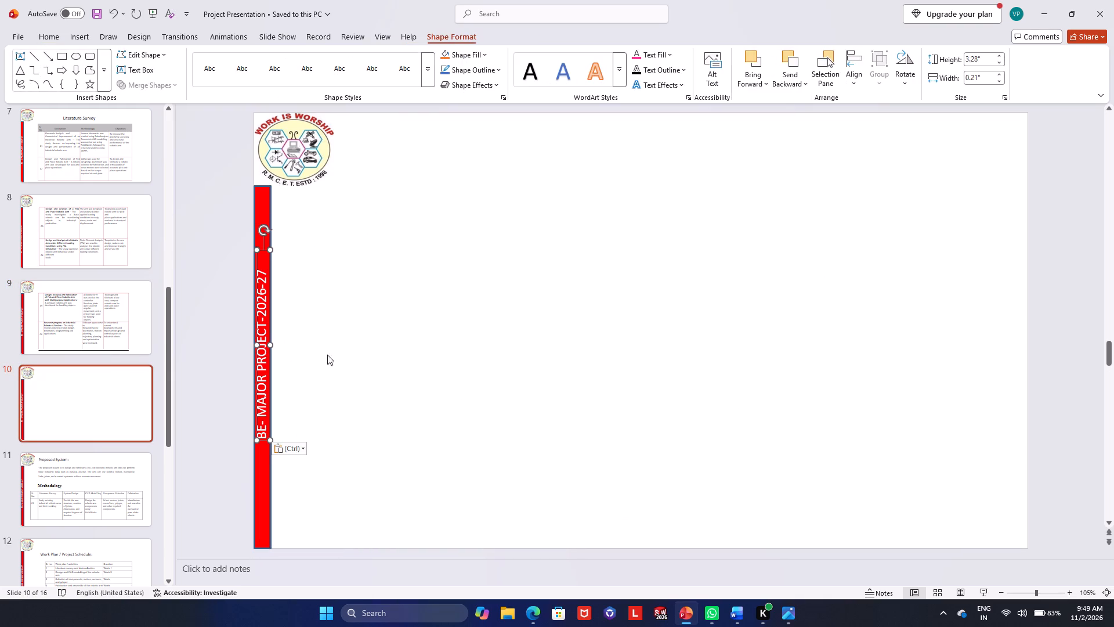
left_click(348, 361)
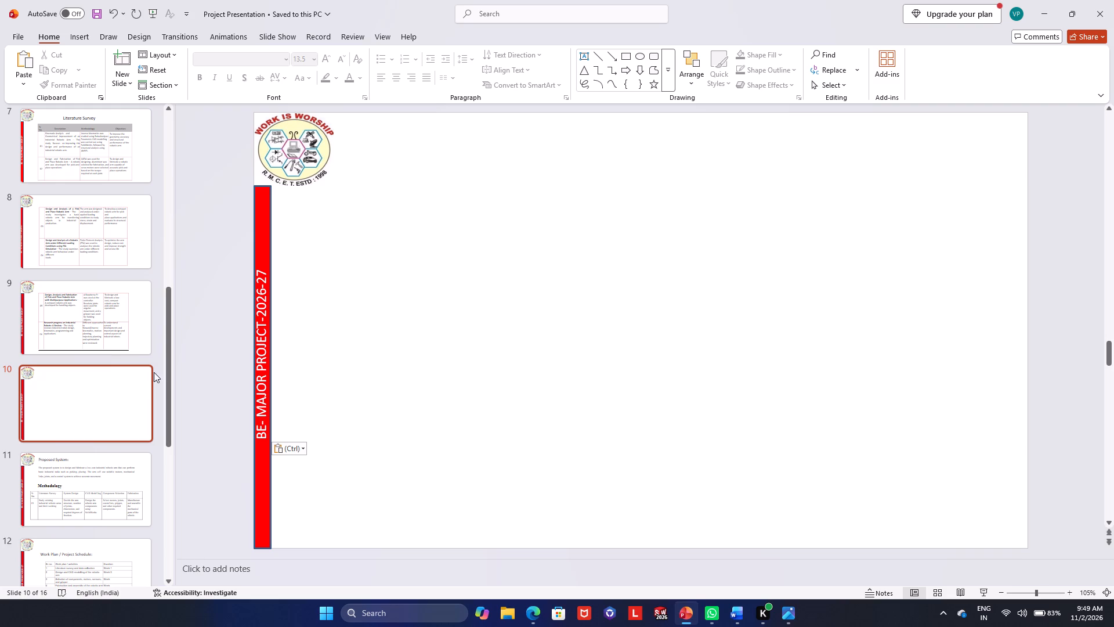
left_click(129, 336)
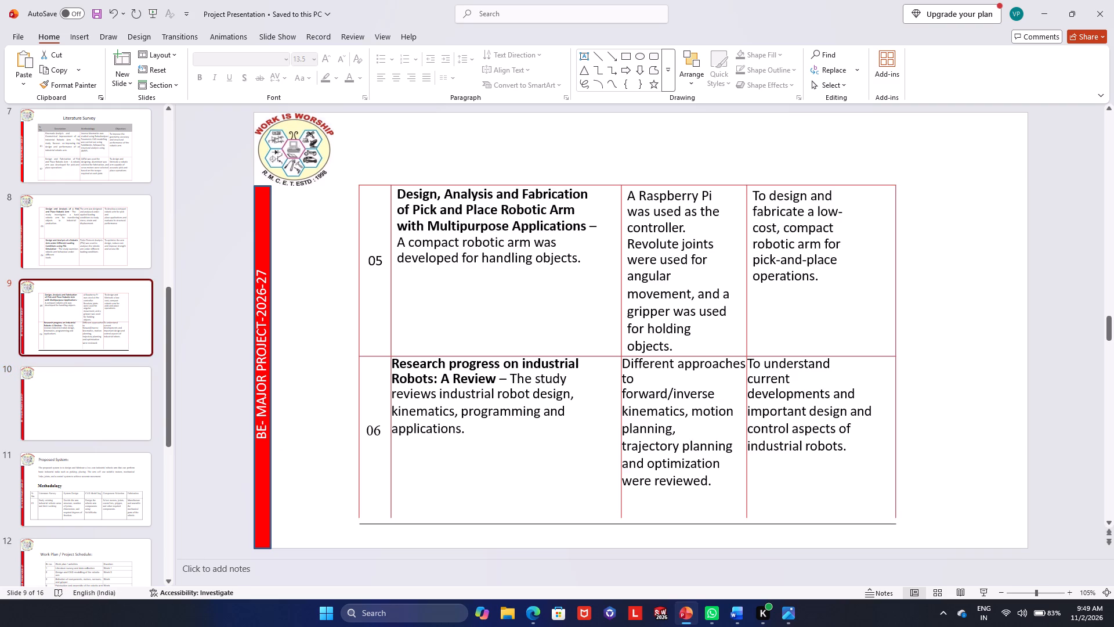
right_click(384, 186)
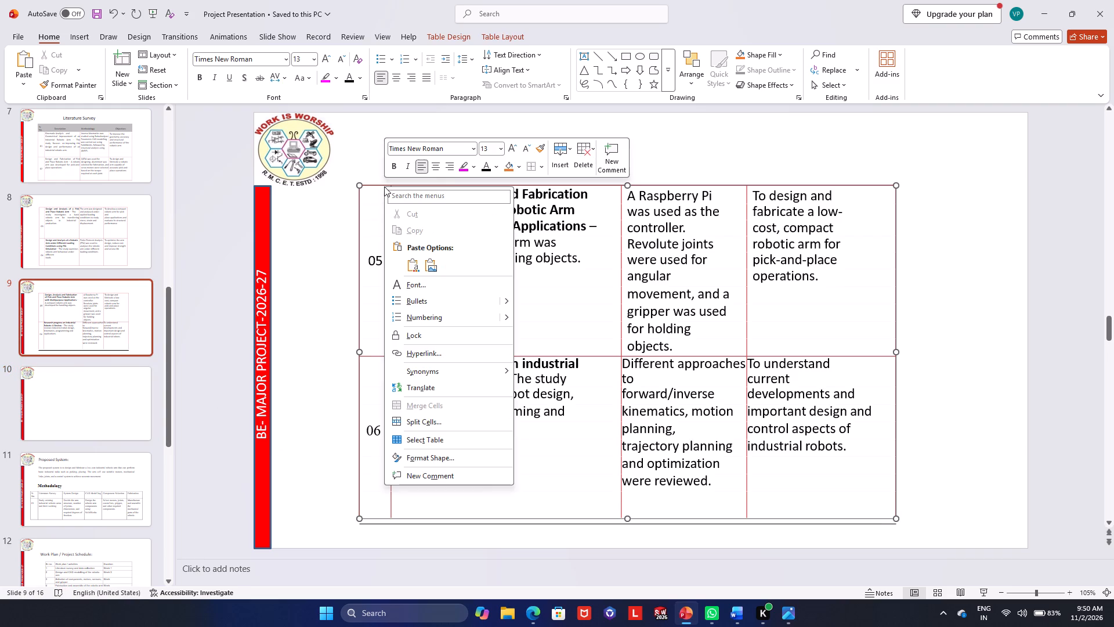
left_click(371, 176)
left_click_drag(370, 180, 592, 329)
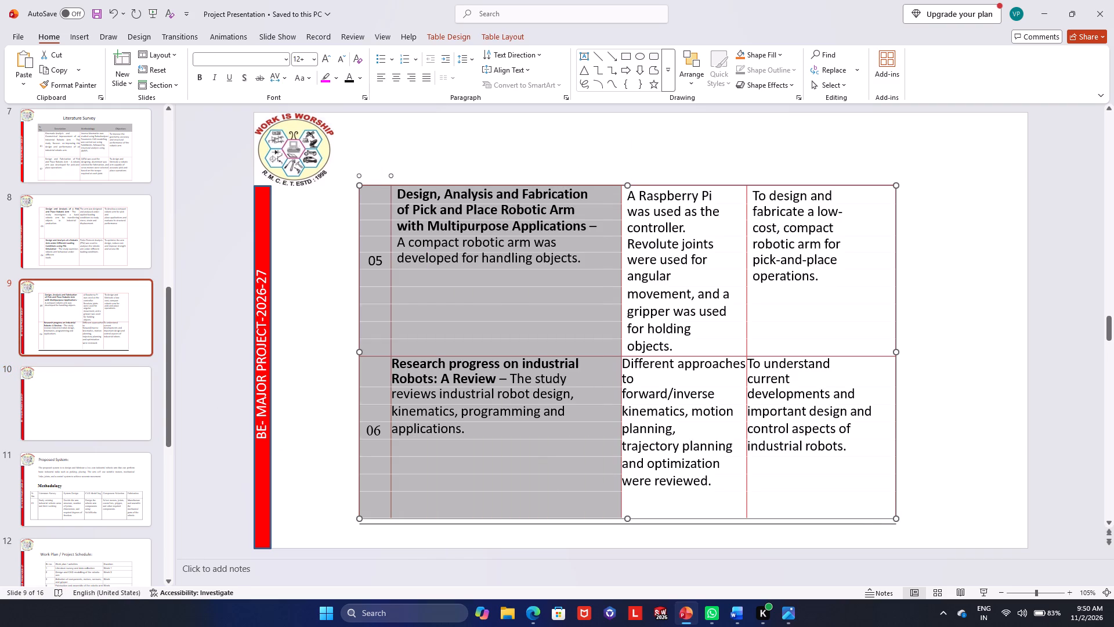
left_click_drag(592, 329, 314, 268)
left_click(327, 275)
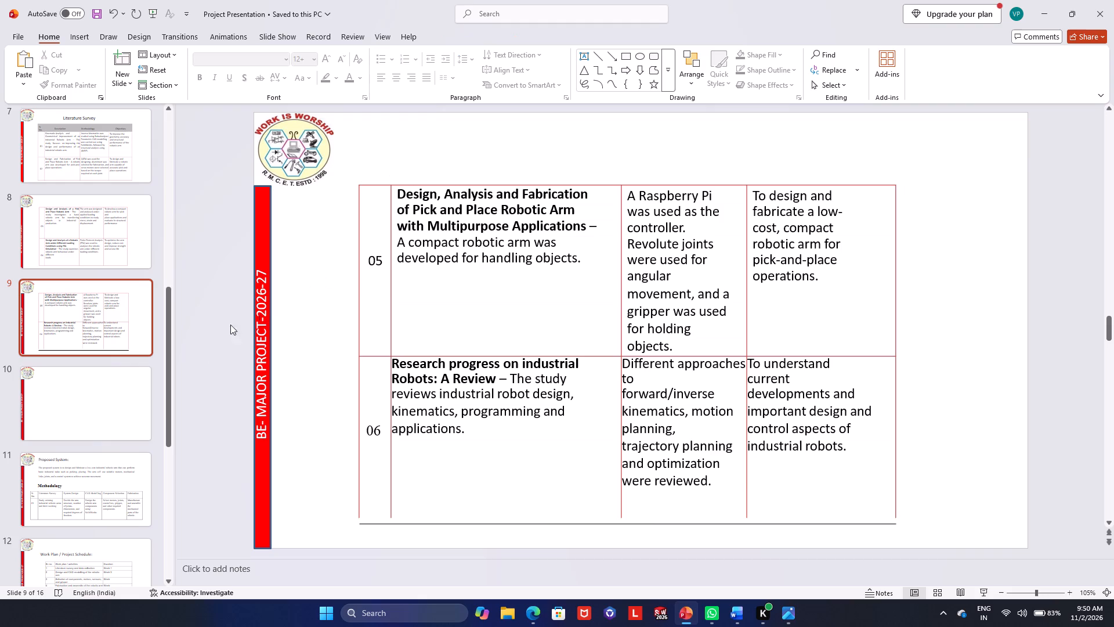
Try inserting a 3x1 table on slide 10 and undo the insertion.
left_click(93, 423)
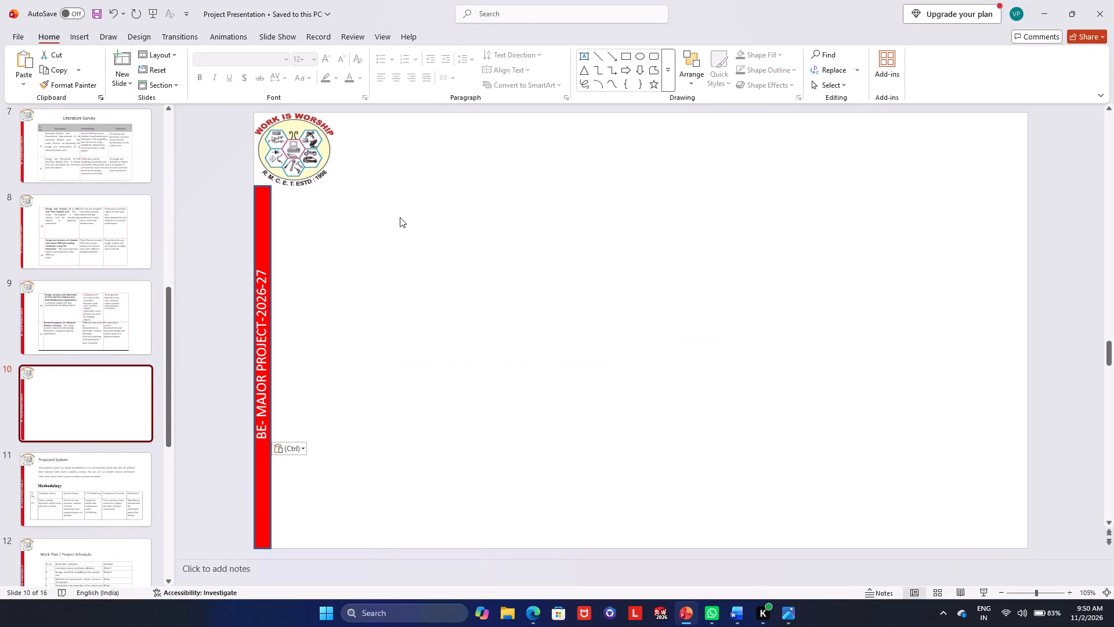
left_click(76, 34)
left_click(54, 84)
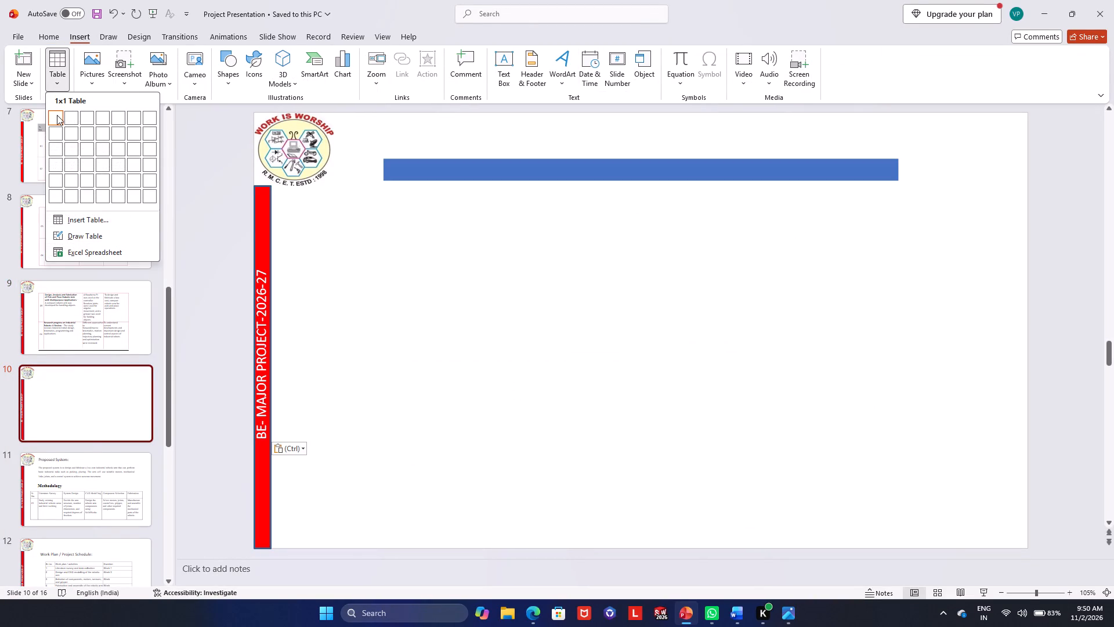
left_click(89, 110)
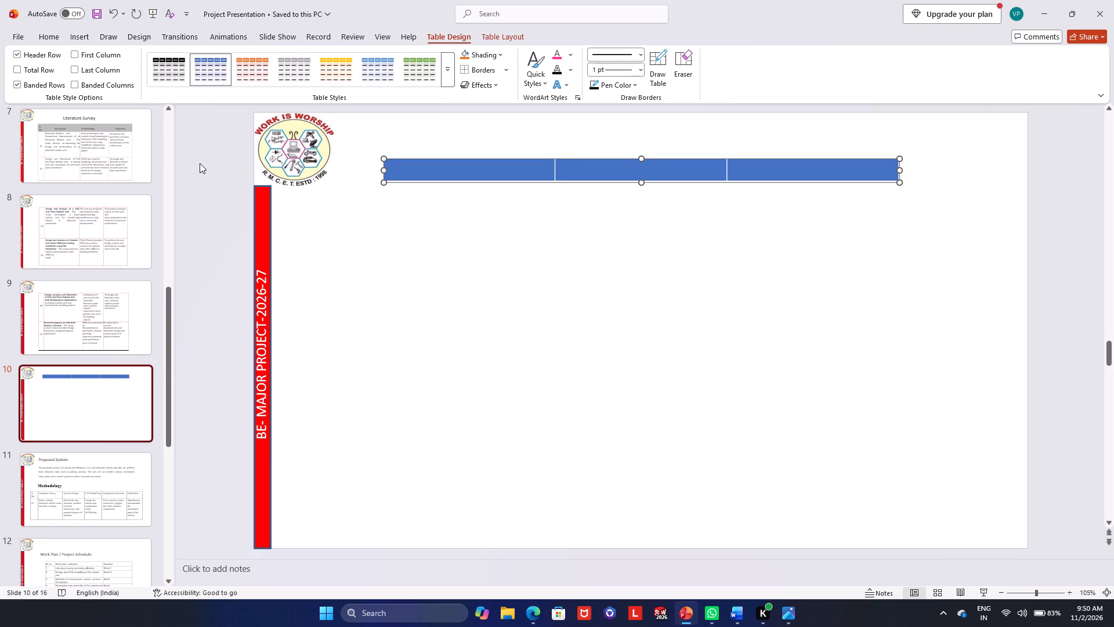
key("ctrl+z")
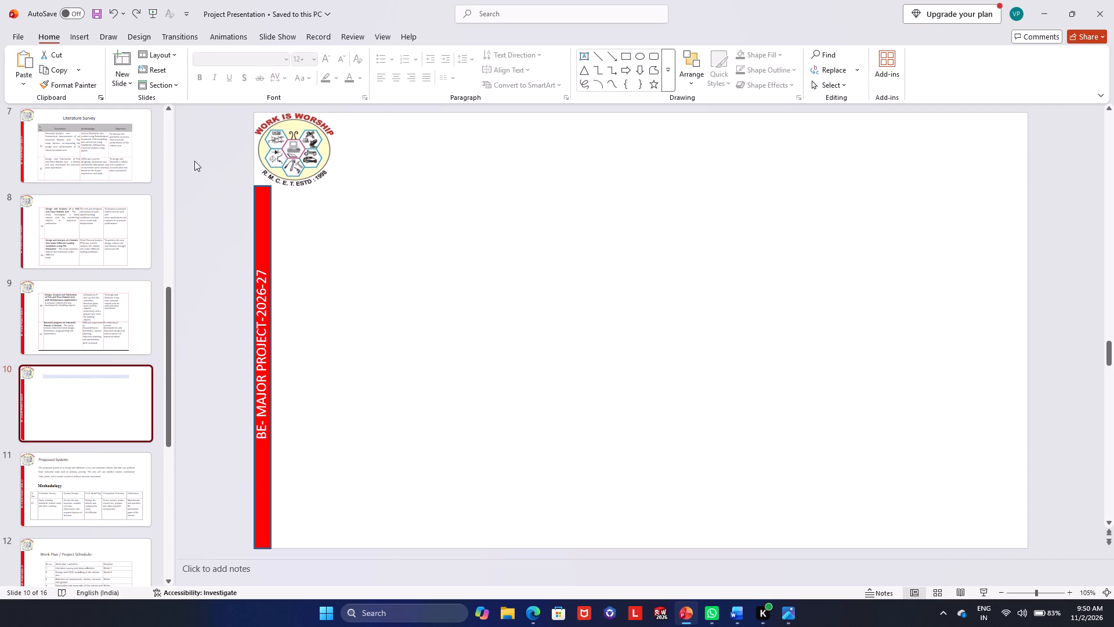
Insert a 3x3 table on slide 10.
left_click(84, 36)
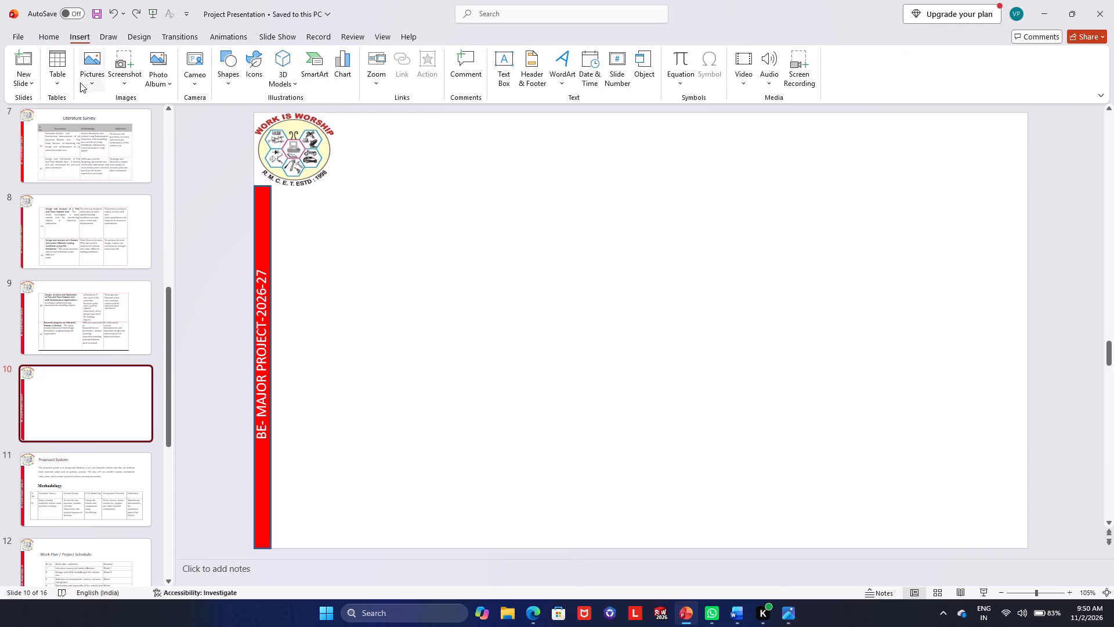
left_click(67, 84)
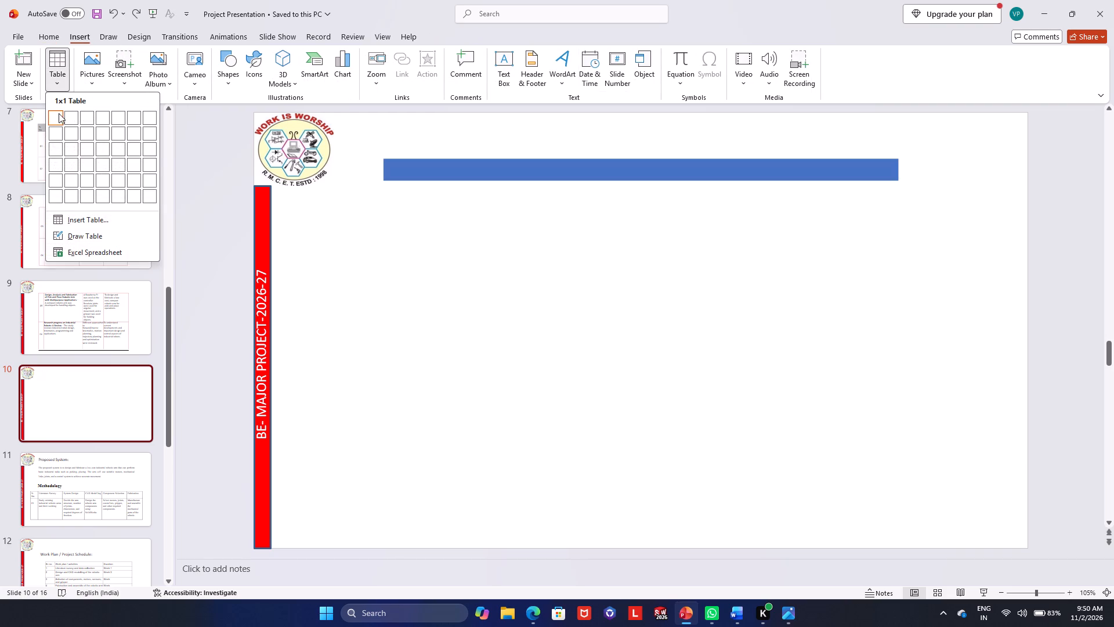
left_click_drag(59, 114, 86, 123)
left_click_drag(86, 123, 88, 143)
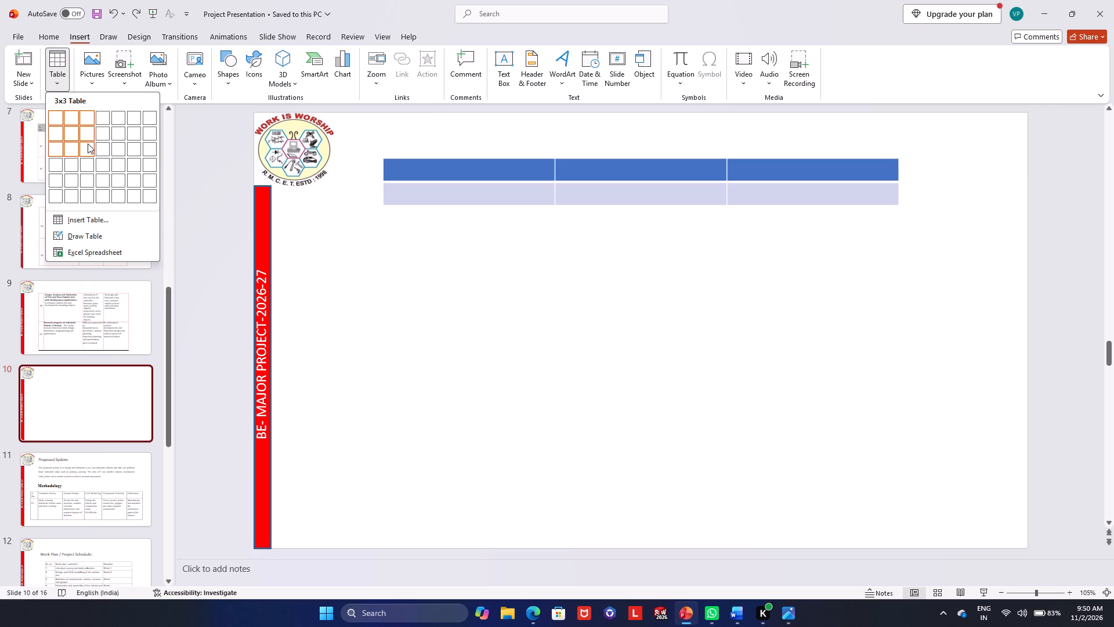
left_click_drag(88, 143, 88, 144)
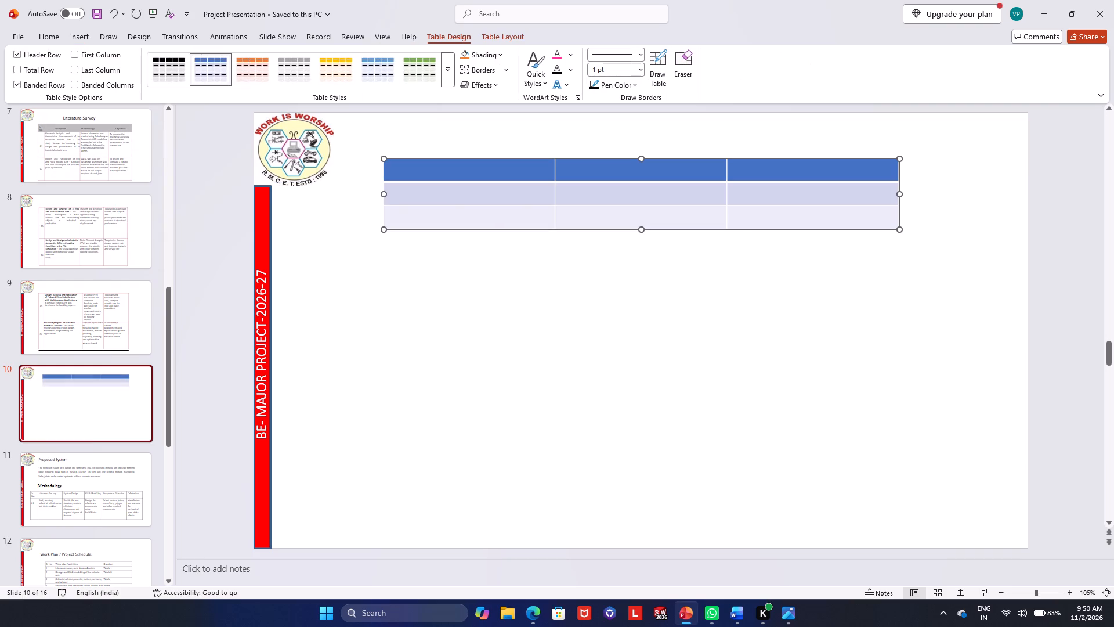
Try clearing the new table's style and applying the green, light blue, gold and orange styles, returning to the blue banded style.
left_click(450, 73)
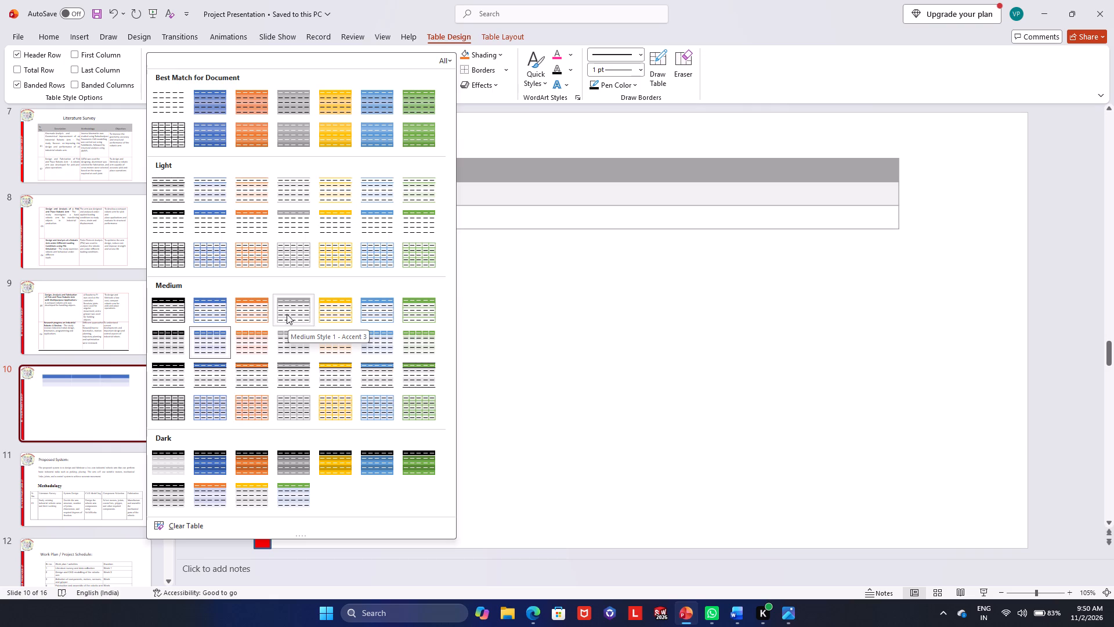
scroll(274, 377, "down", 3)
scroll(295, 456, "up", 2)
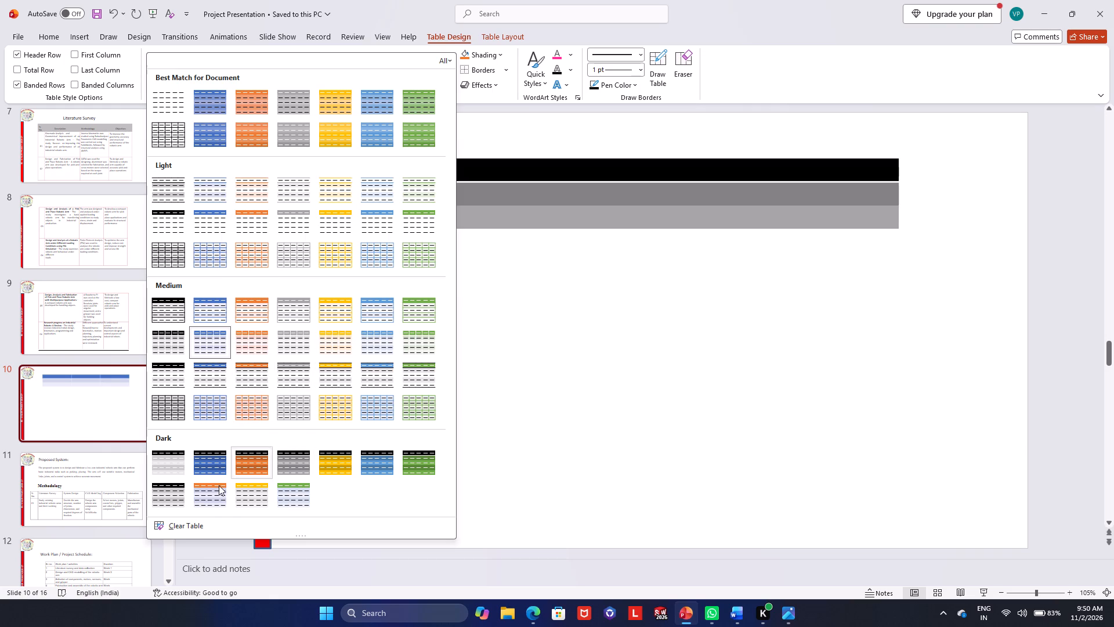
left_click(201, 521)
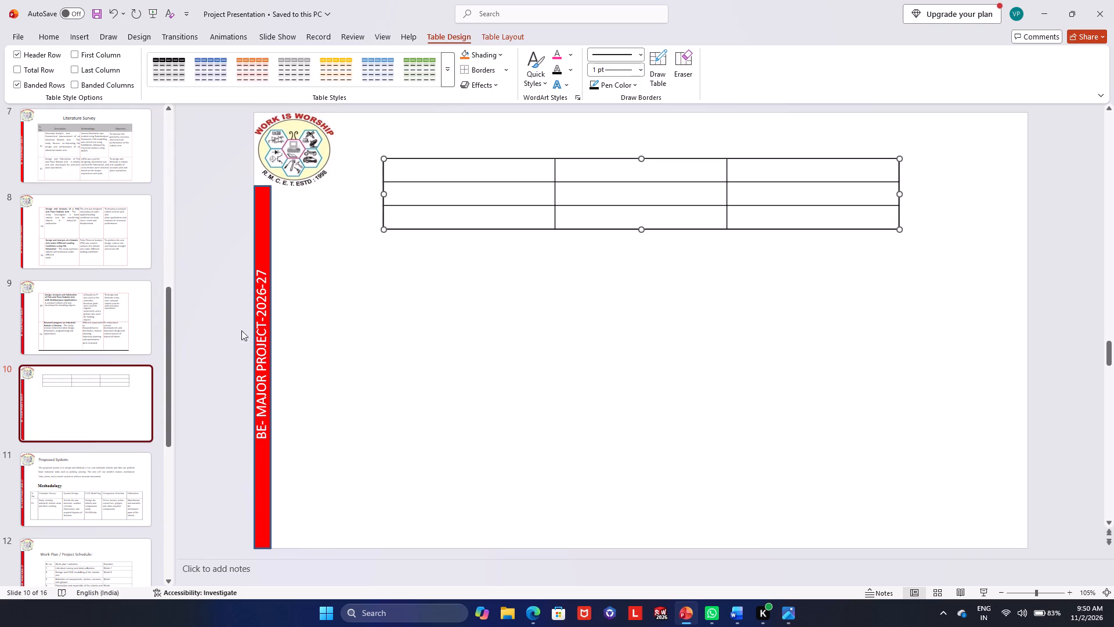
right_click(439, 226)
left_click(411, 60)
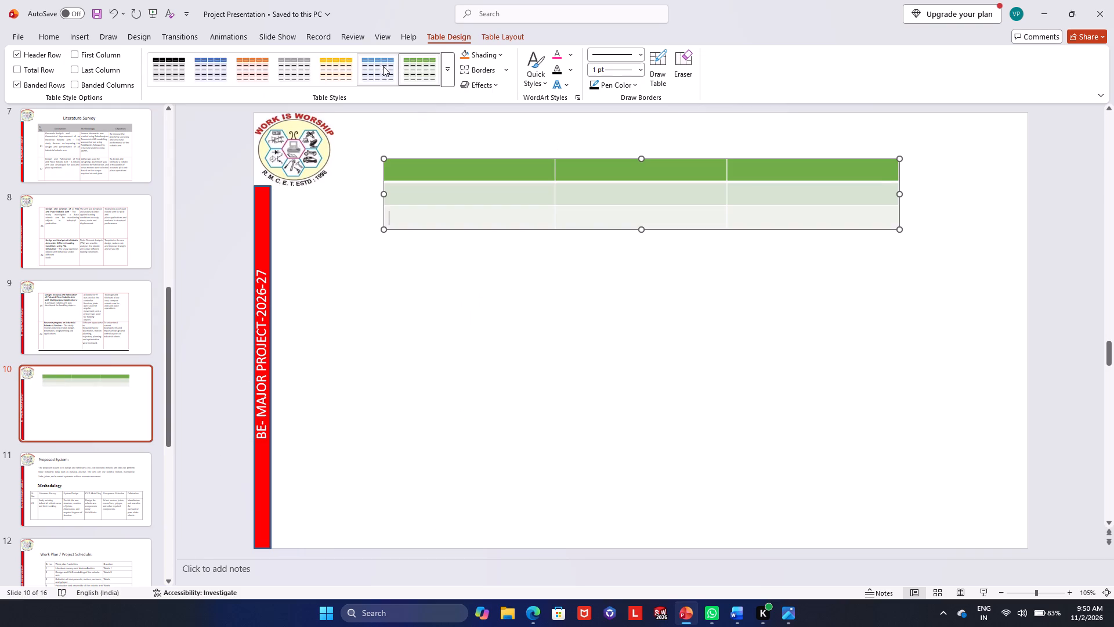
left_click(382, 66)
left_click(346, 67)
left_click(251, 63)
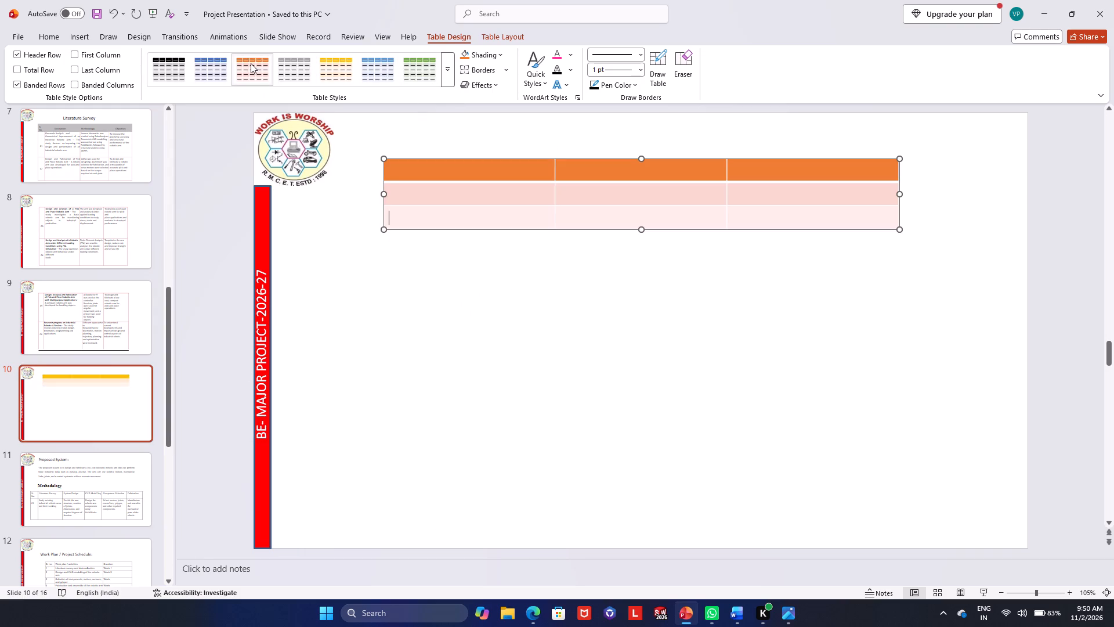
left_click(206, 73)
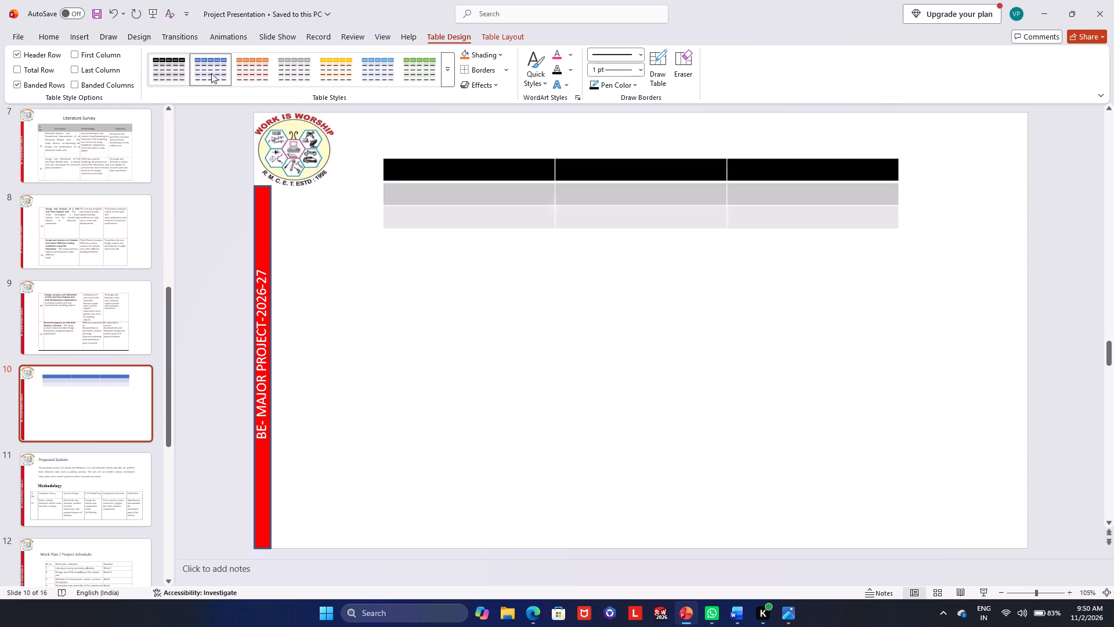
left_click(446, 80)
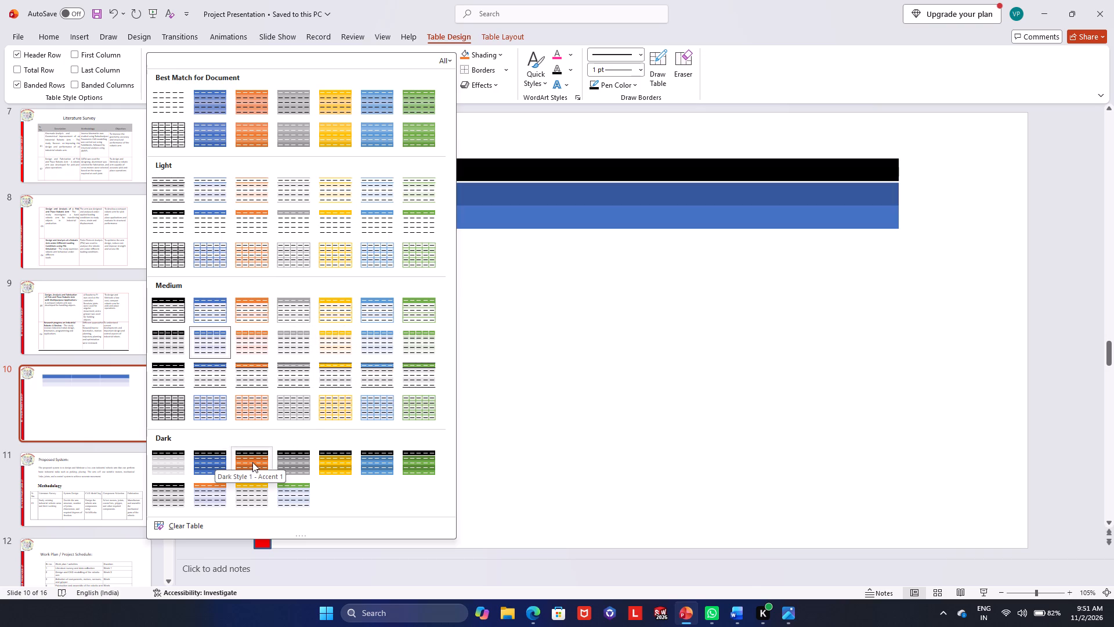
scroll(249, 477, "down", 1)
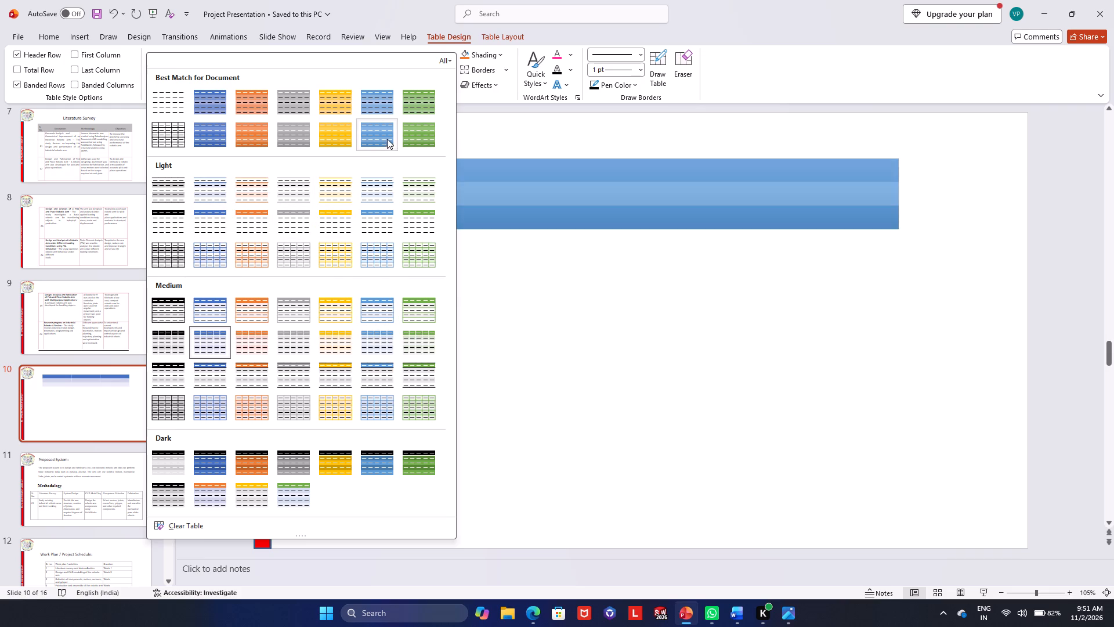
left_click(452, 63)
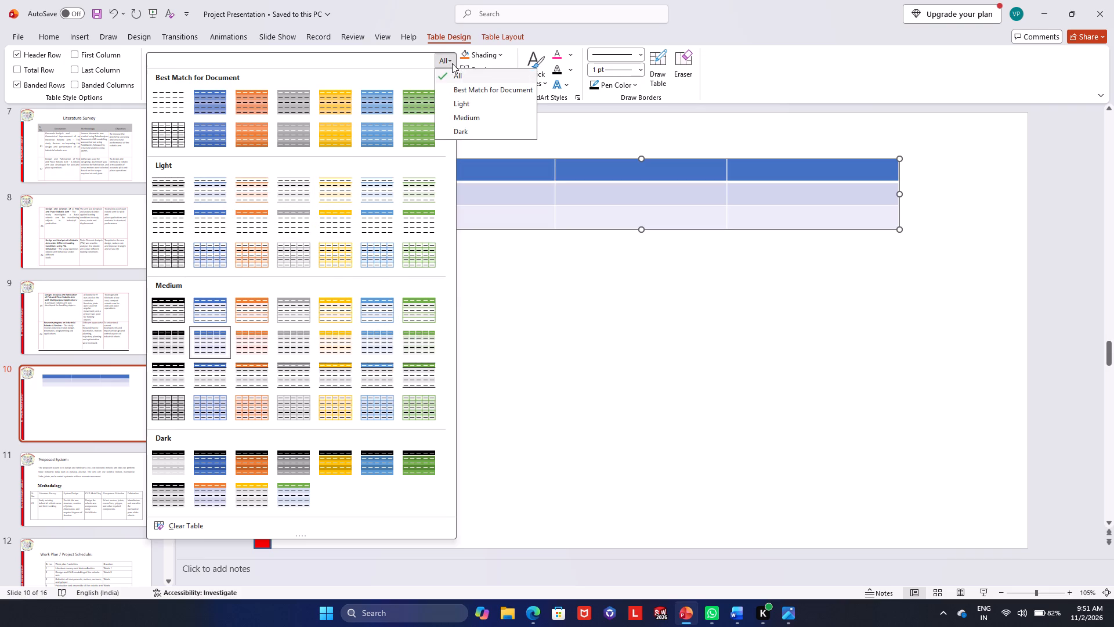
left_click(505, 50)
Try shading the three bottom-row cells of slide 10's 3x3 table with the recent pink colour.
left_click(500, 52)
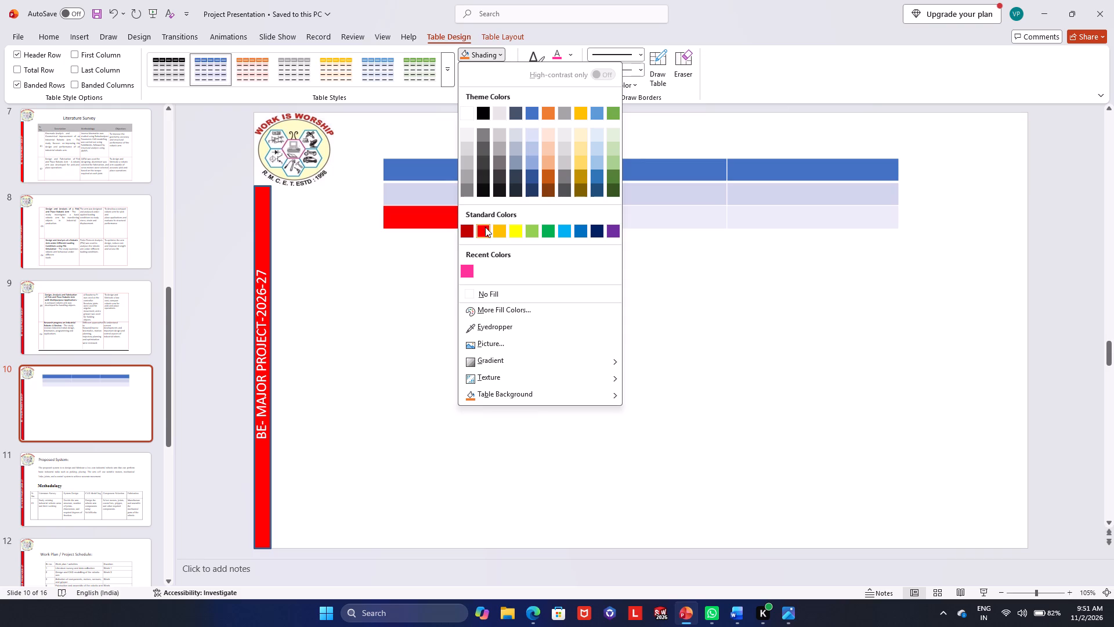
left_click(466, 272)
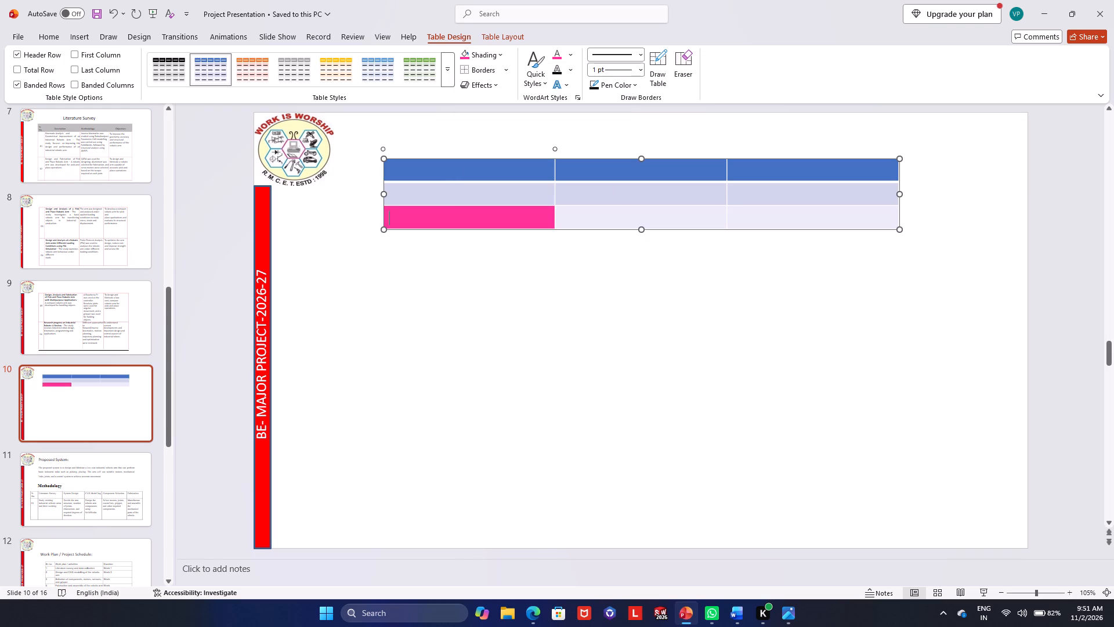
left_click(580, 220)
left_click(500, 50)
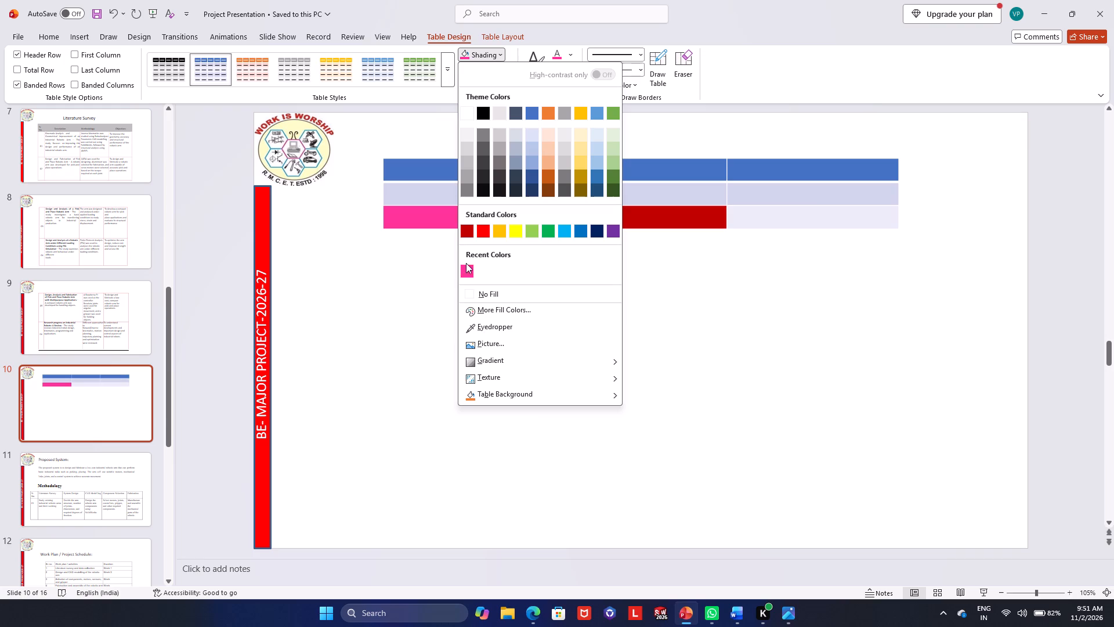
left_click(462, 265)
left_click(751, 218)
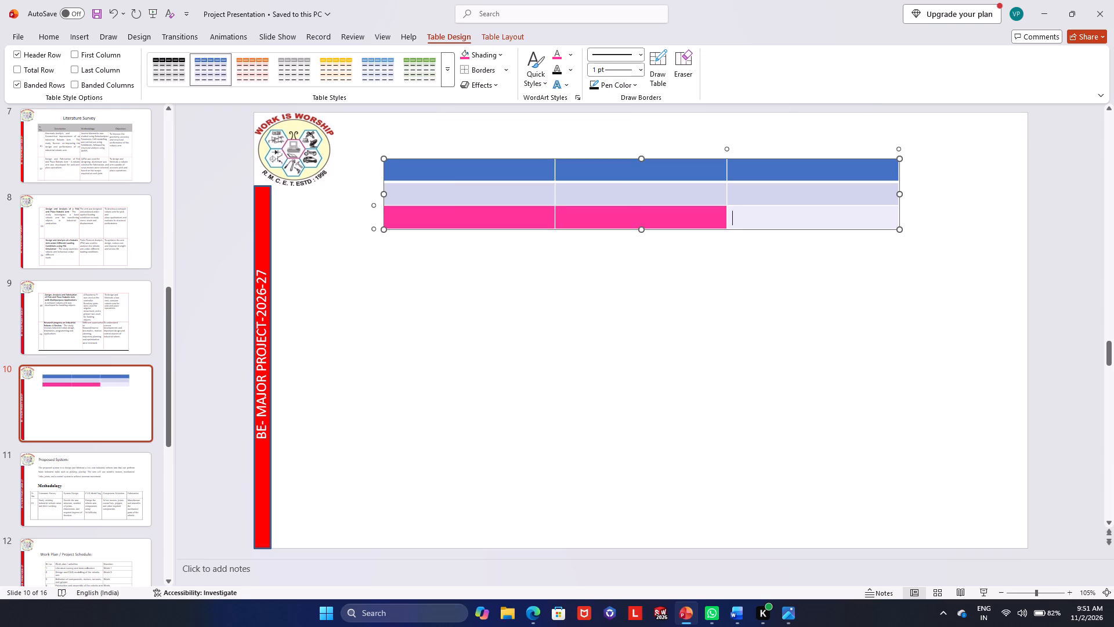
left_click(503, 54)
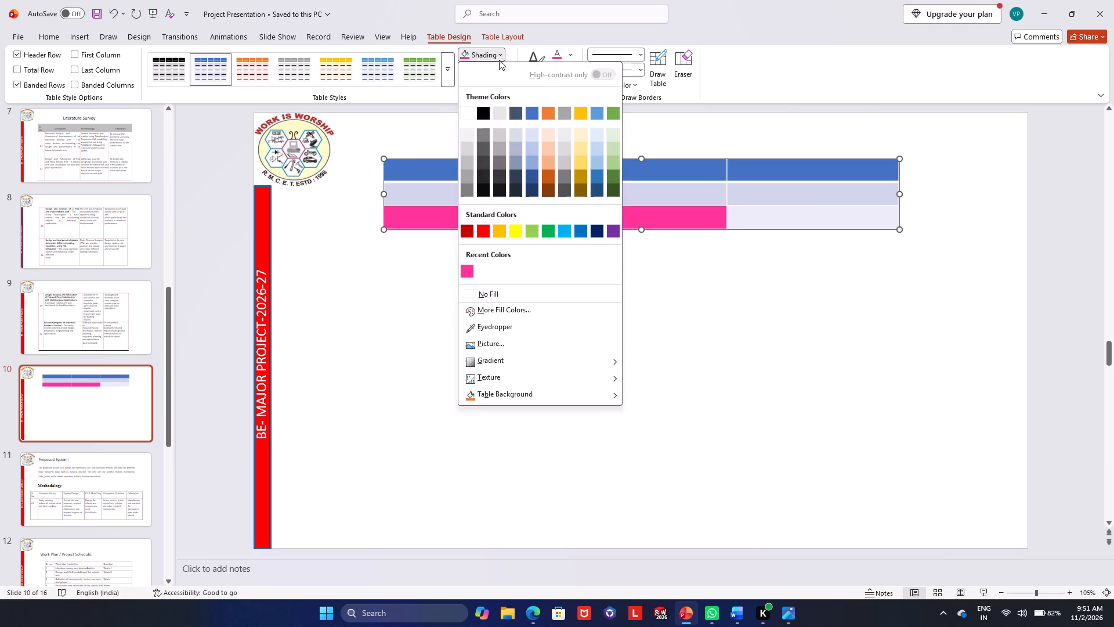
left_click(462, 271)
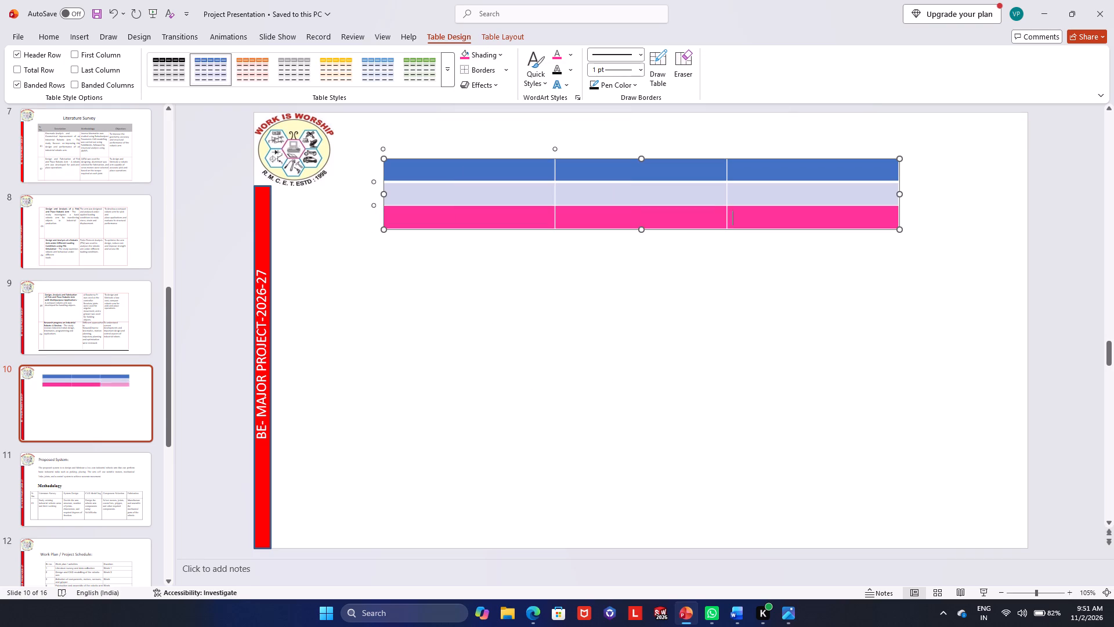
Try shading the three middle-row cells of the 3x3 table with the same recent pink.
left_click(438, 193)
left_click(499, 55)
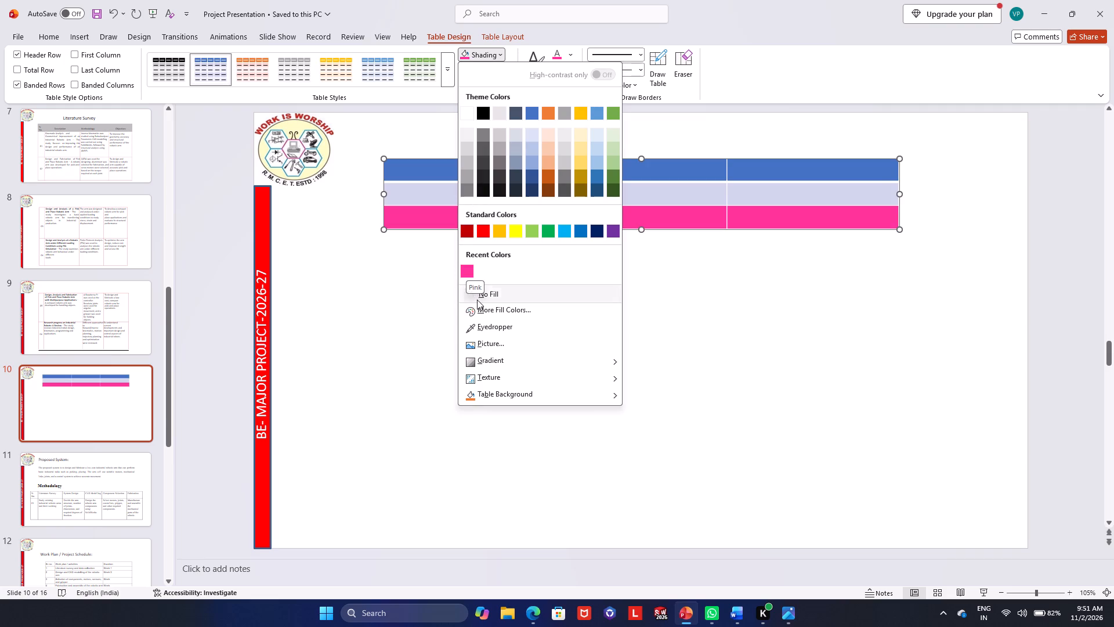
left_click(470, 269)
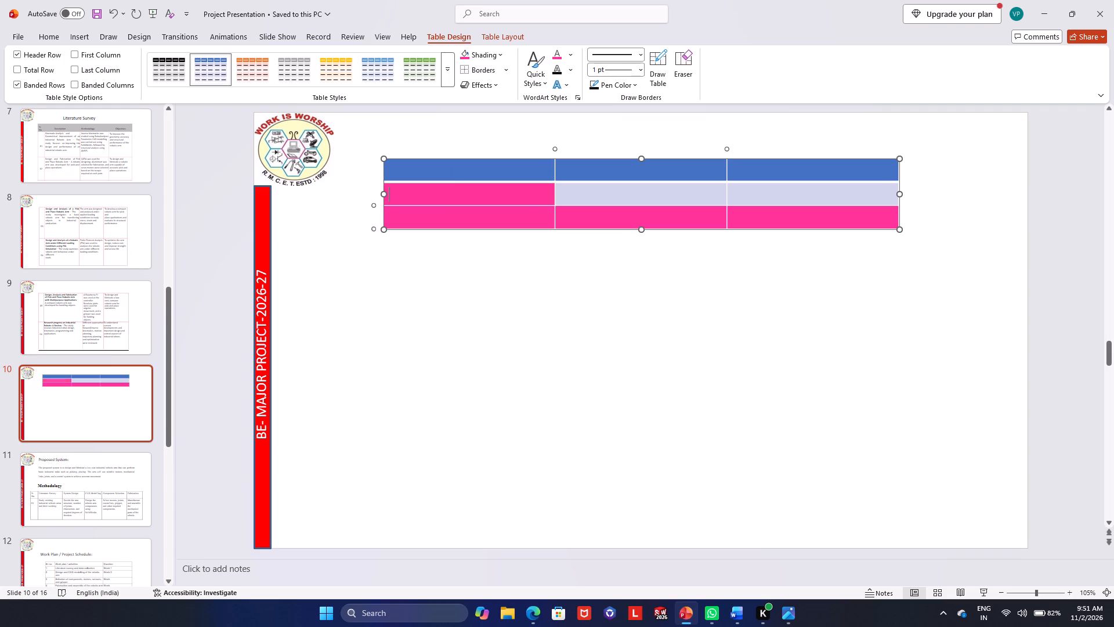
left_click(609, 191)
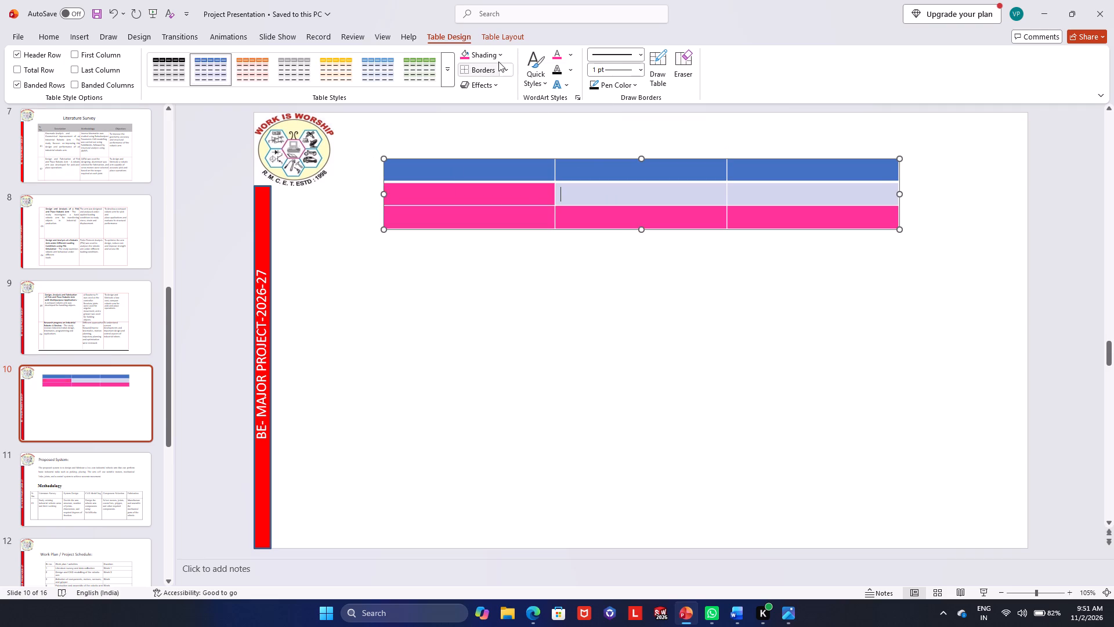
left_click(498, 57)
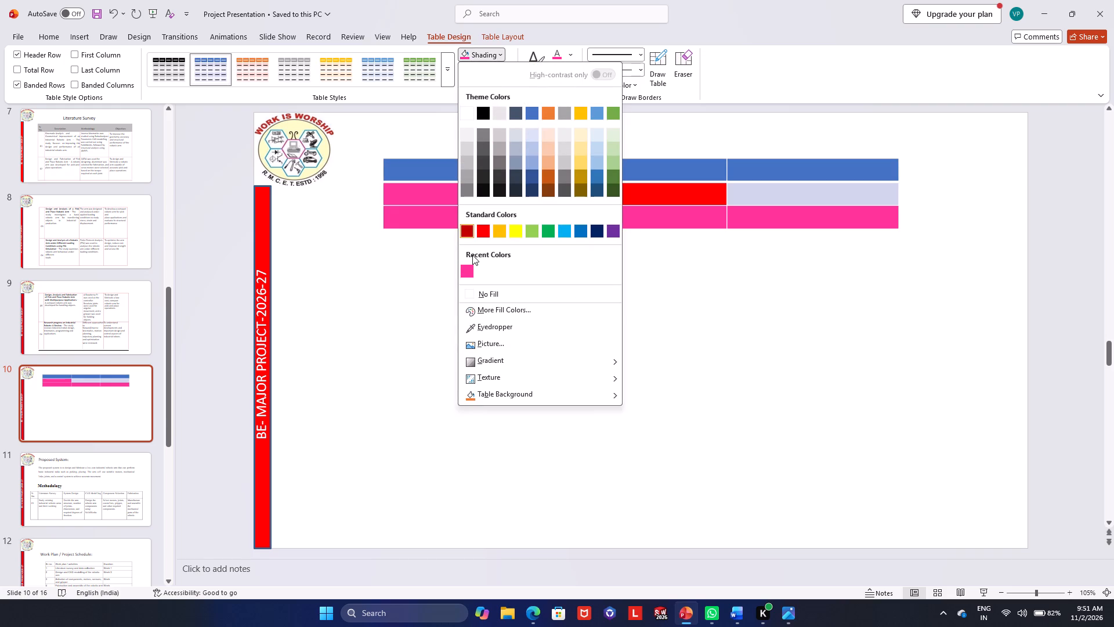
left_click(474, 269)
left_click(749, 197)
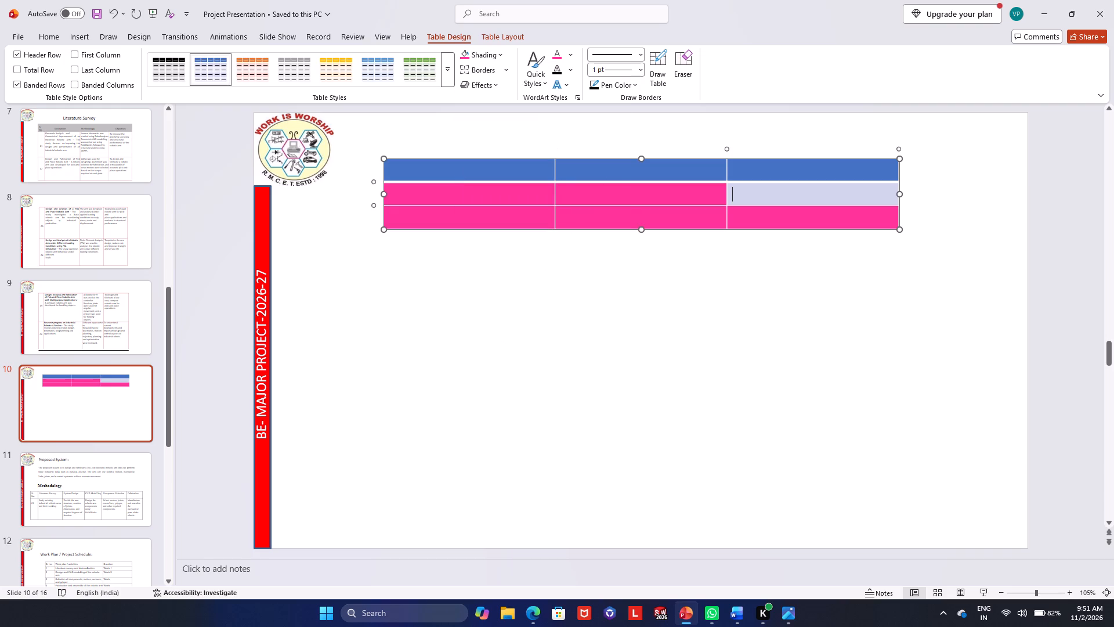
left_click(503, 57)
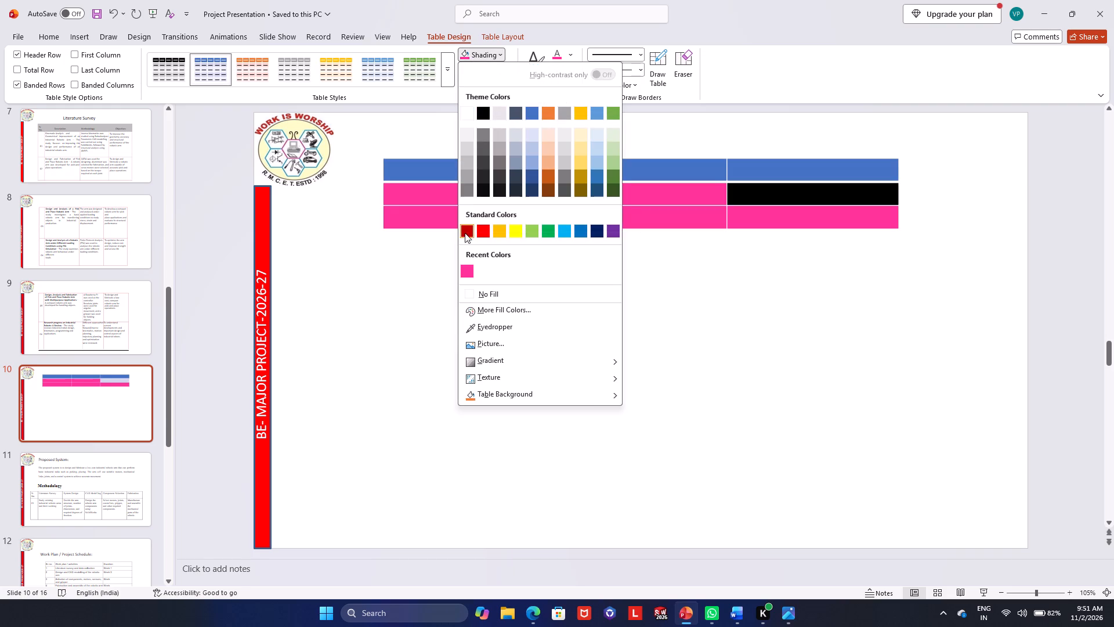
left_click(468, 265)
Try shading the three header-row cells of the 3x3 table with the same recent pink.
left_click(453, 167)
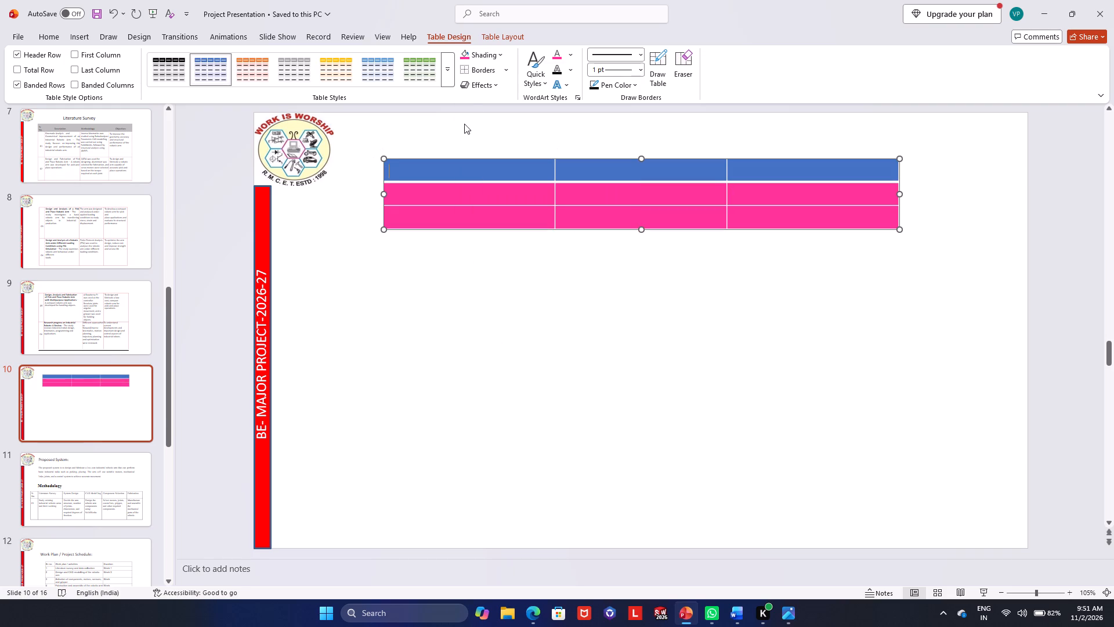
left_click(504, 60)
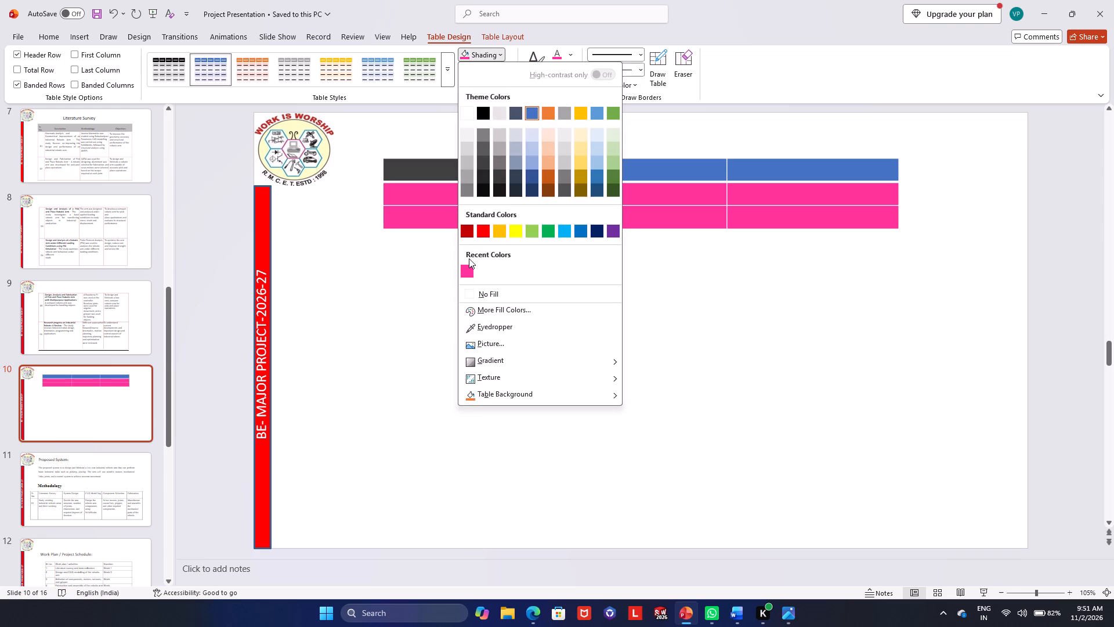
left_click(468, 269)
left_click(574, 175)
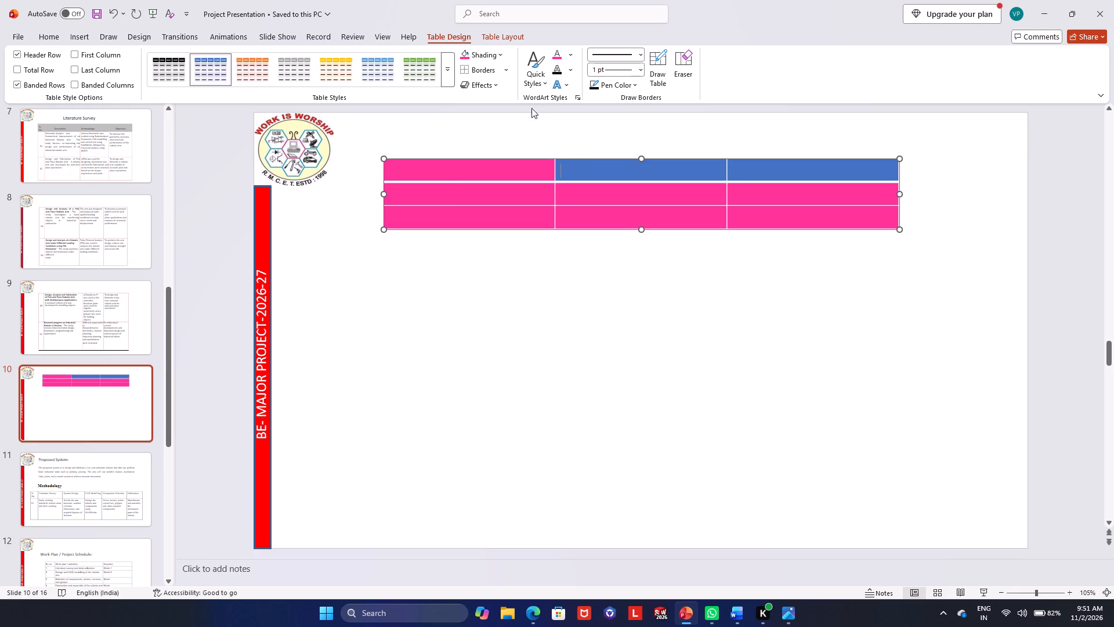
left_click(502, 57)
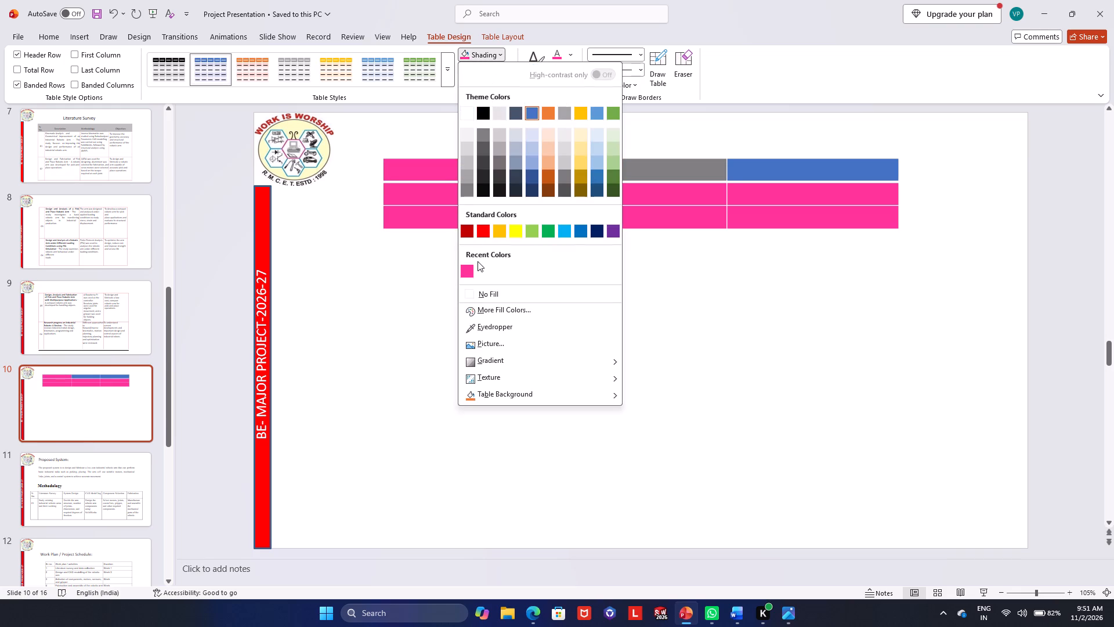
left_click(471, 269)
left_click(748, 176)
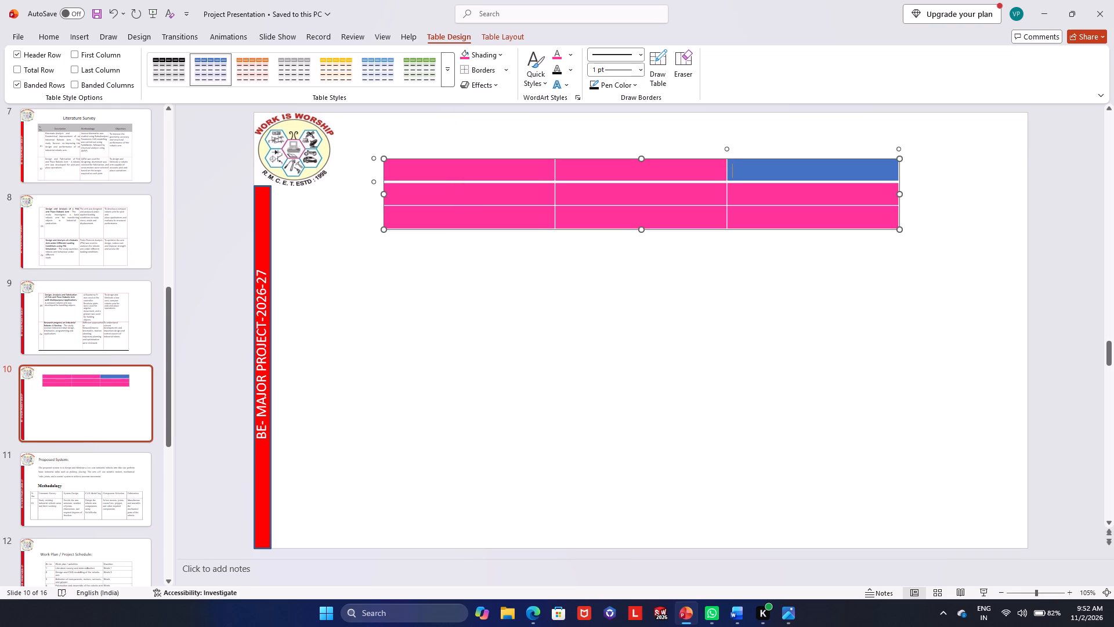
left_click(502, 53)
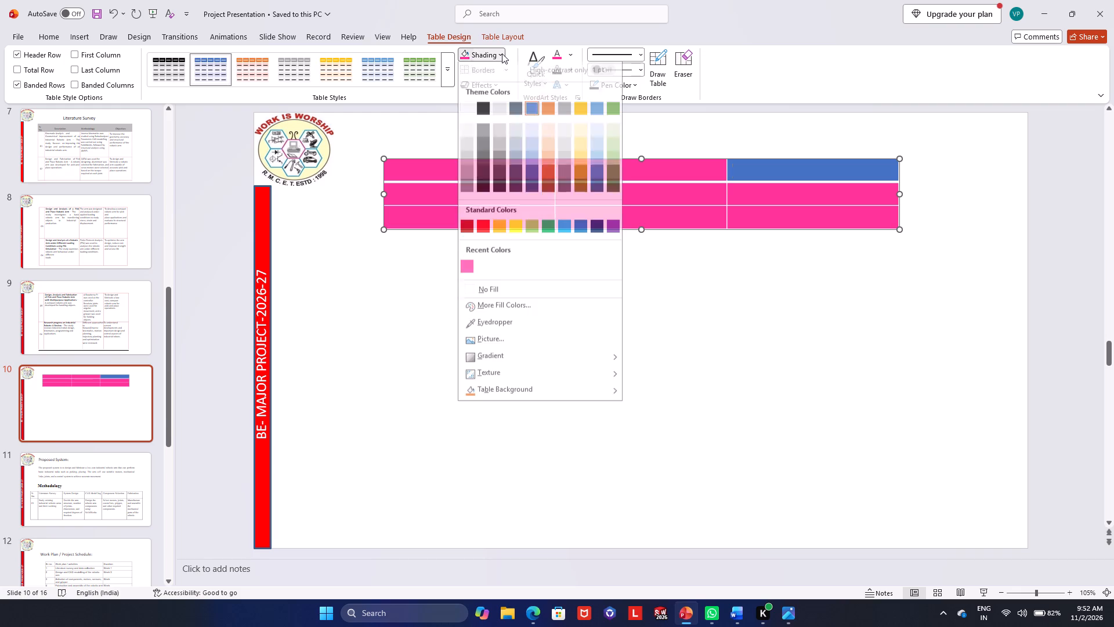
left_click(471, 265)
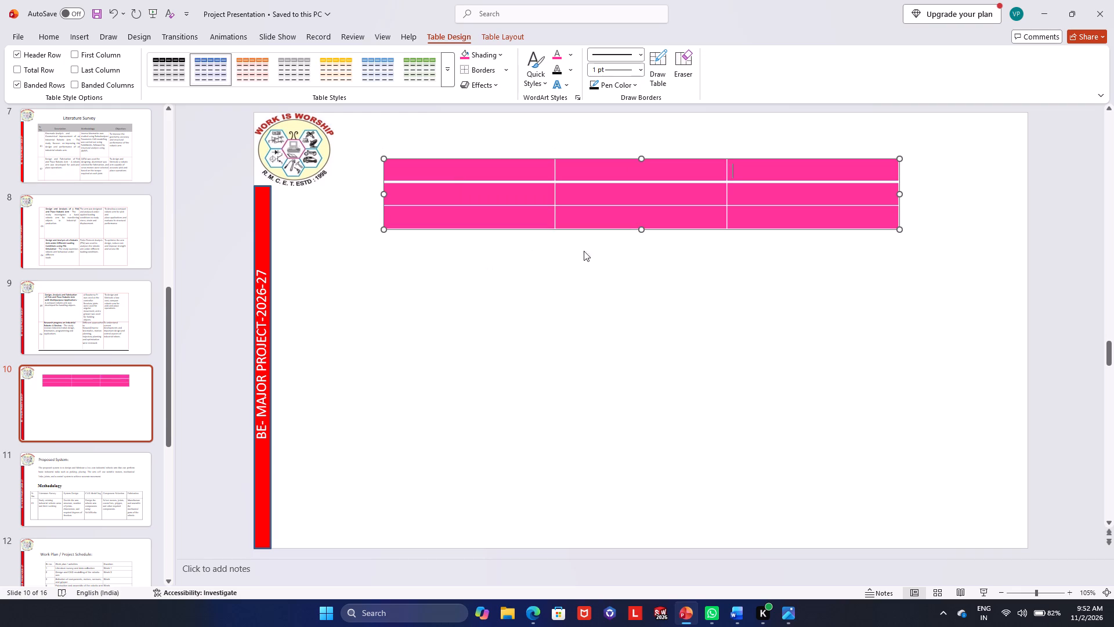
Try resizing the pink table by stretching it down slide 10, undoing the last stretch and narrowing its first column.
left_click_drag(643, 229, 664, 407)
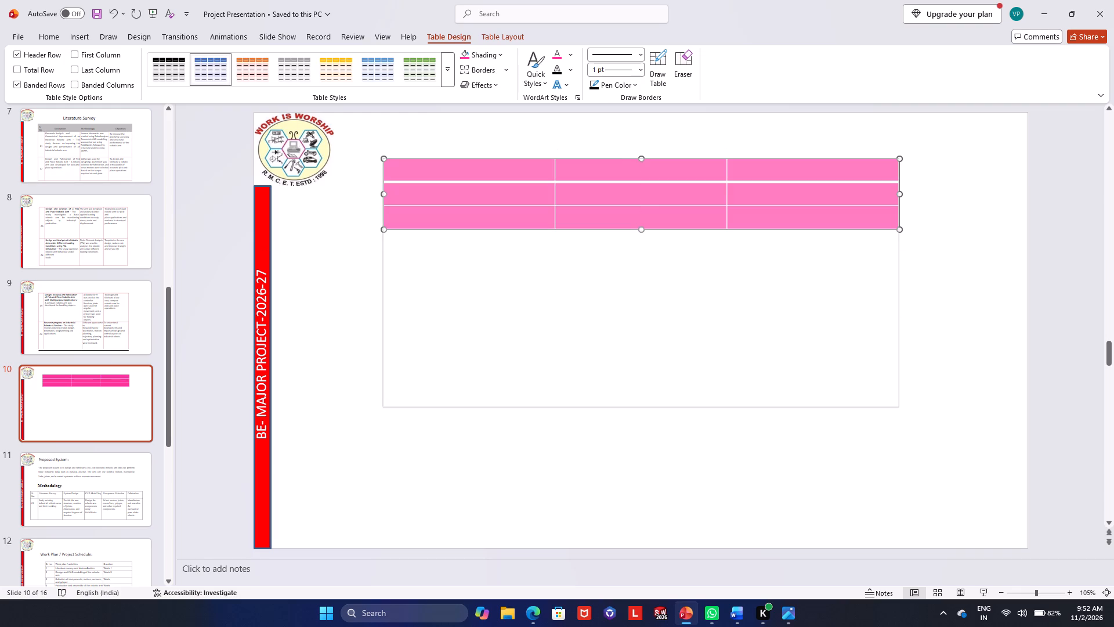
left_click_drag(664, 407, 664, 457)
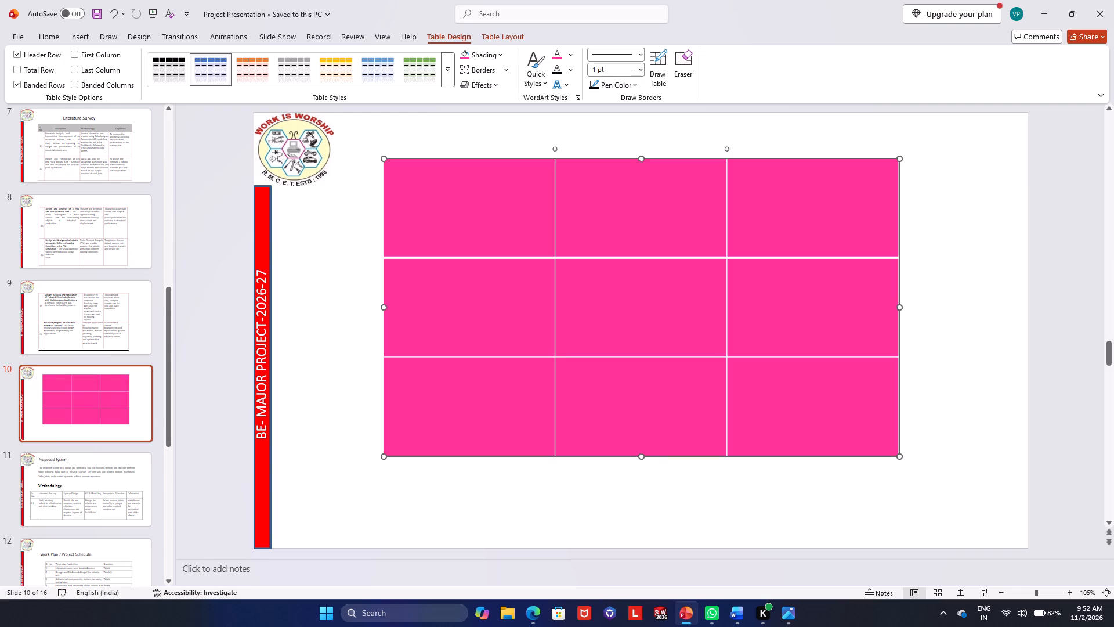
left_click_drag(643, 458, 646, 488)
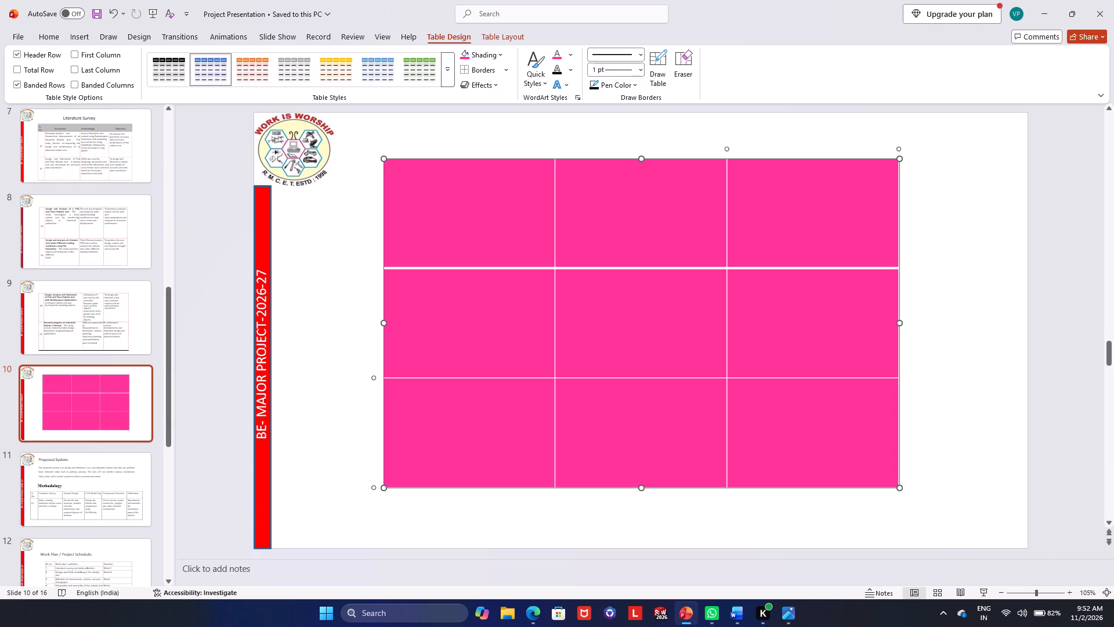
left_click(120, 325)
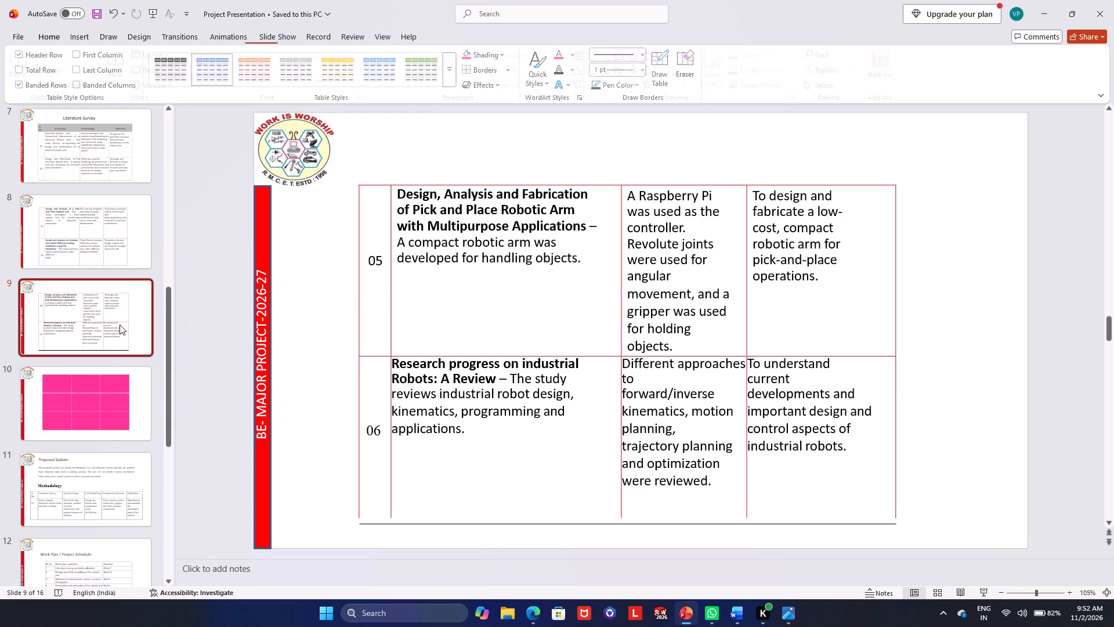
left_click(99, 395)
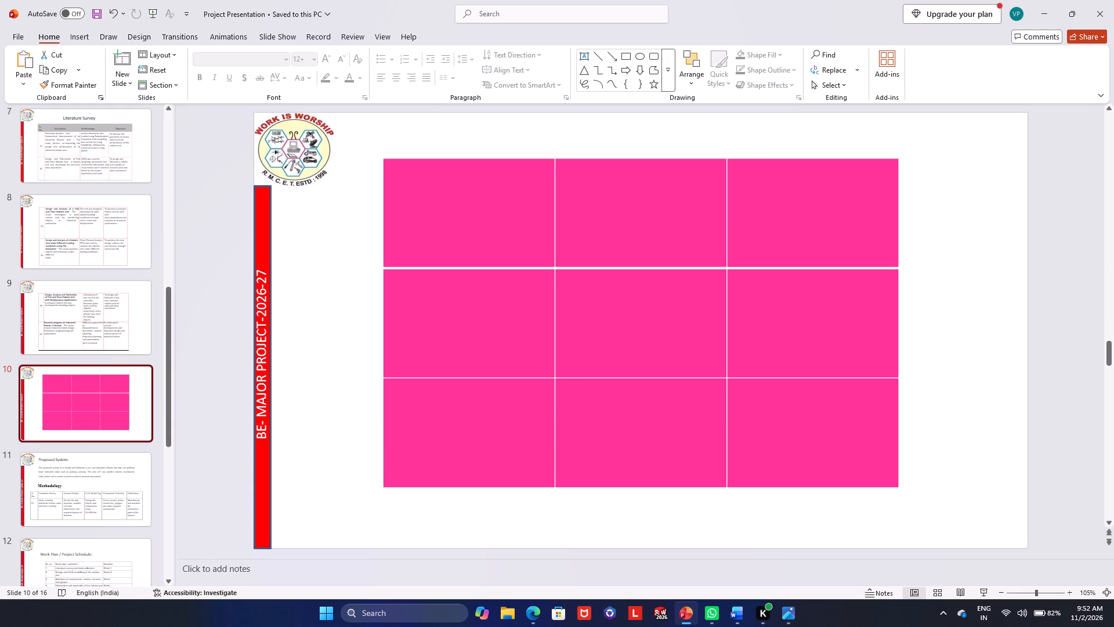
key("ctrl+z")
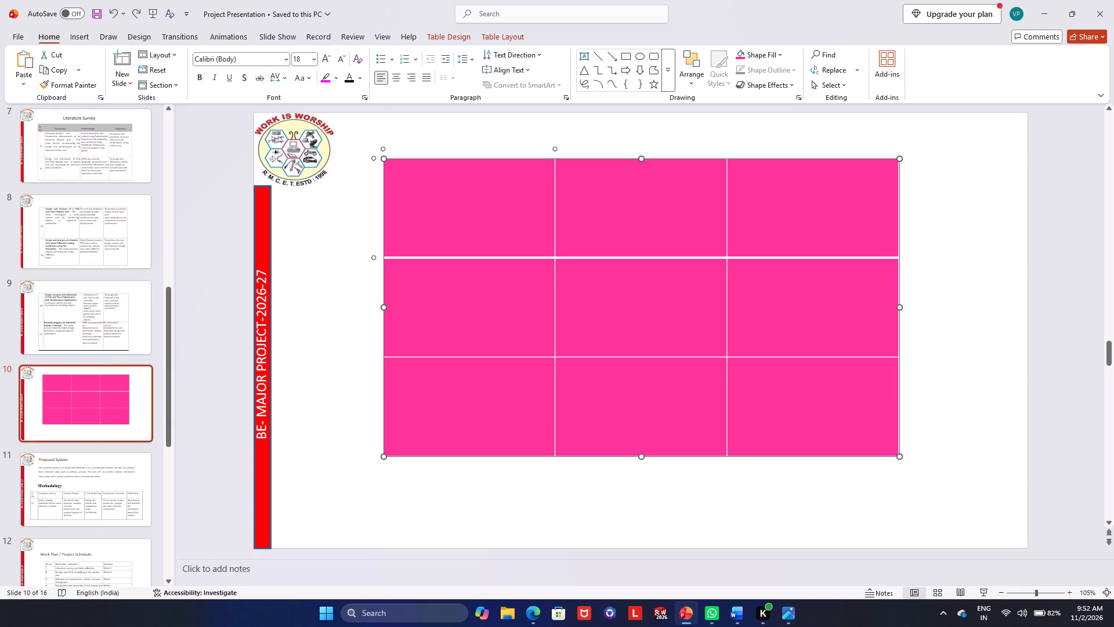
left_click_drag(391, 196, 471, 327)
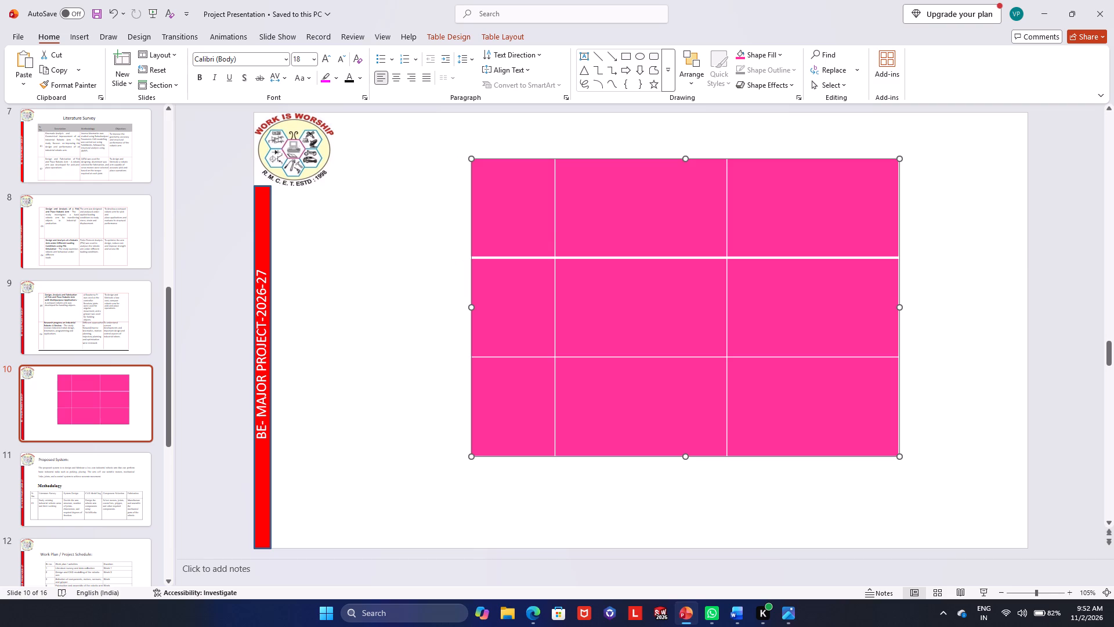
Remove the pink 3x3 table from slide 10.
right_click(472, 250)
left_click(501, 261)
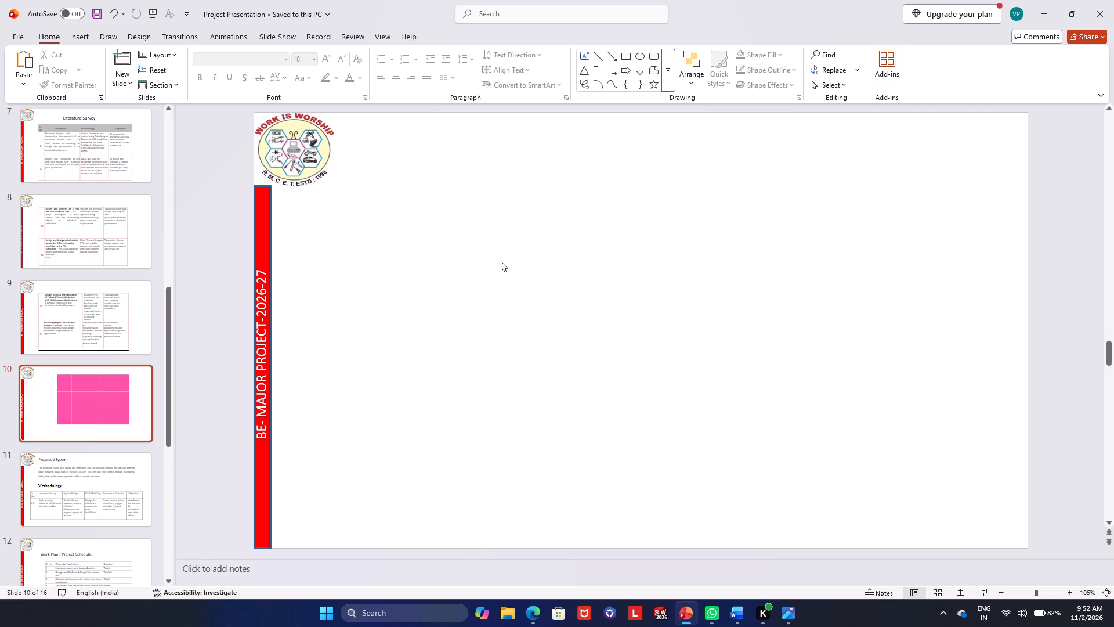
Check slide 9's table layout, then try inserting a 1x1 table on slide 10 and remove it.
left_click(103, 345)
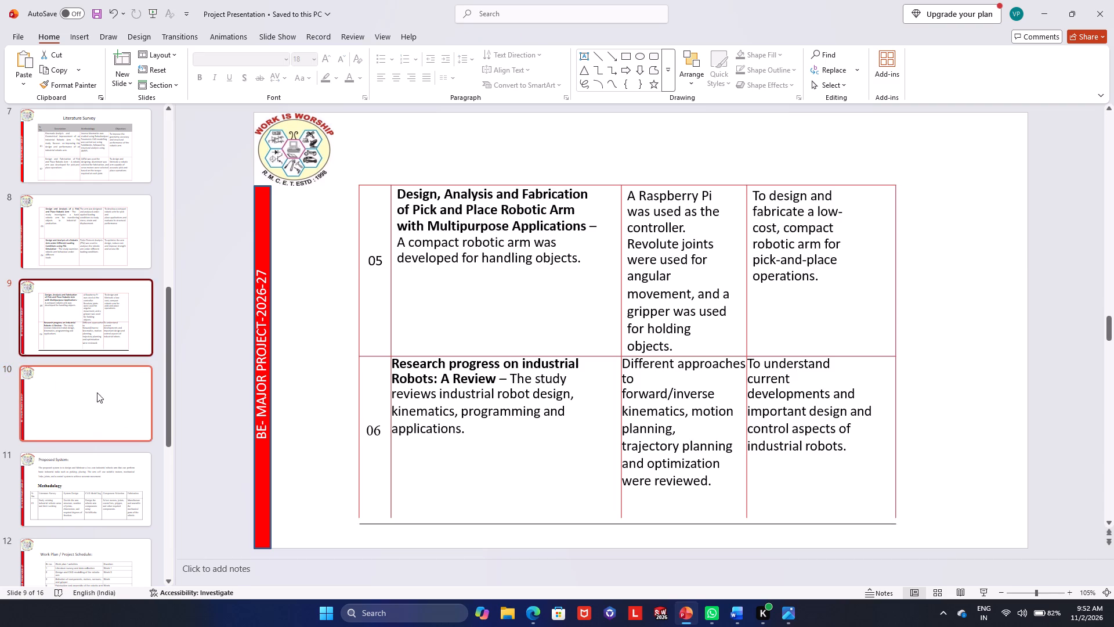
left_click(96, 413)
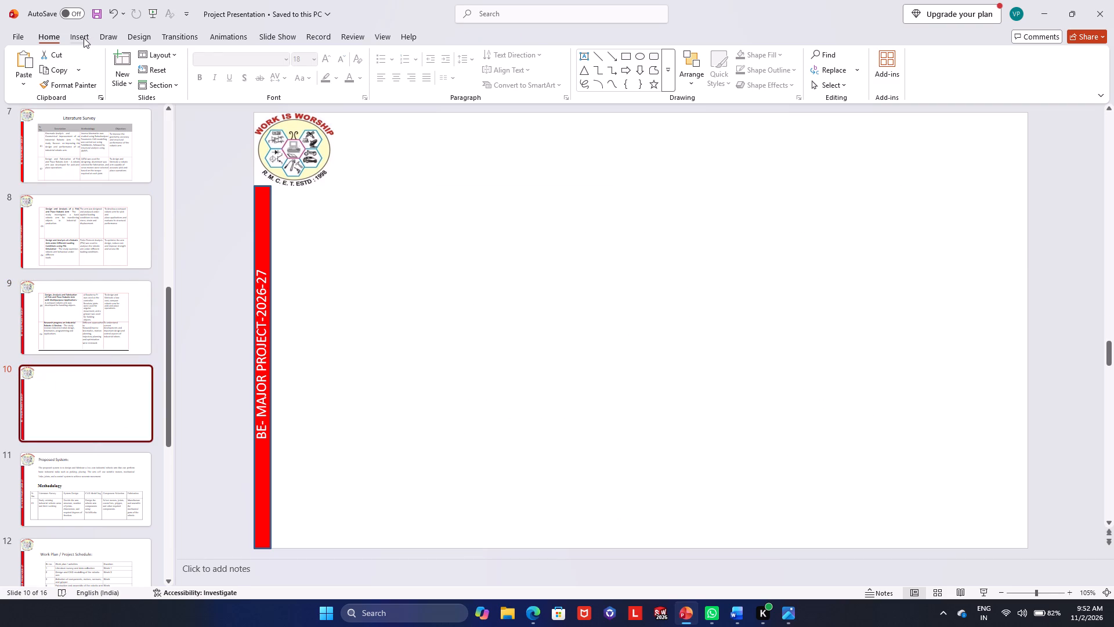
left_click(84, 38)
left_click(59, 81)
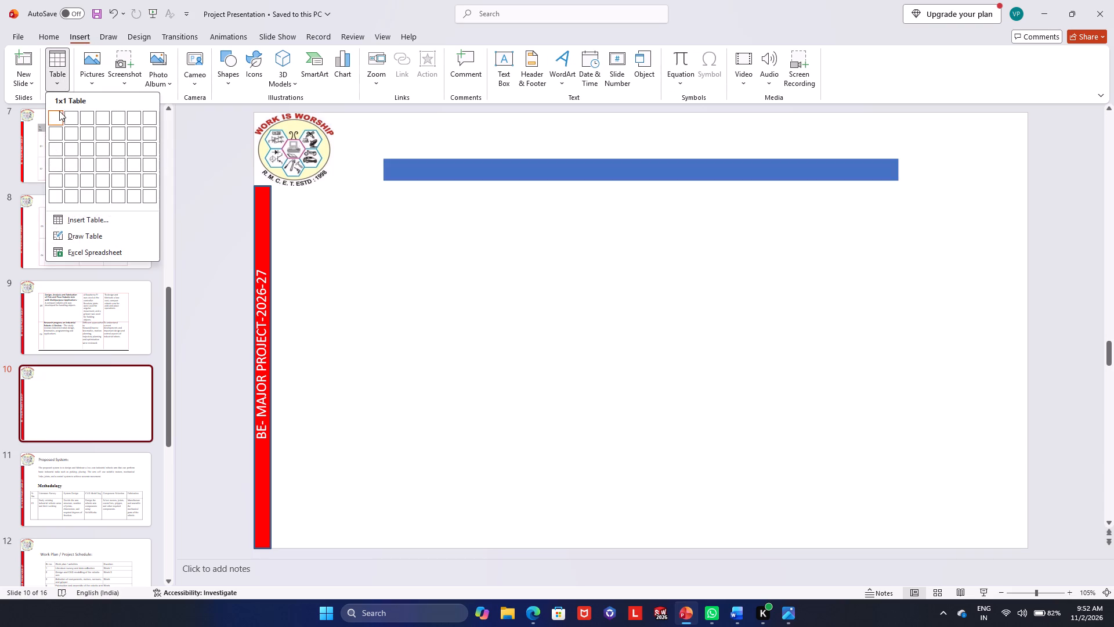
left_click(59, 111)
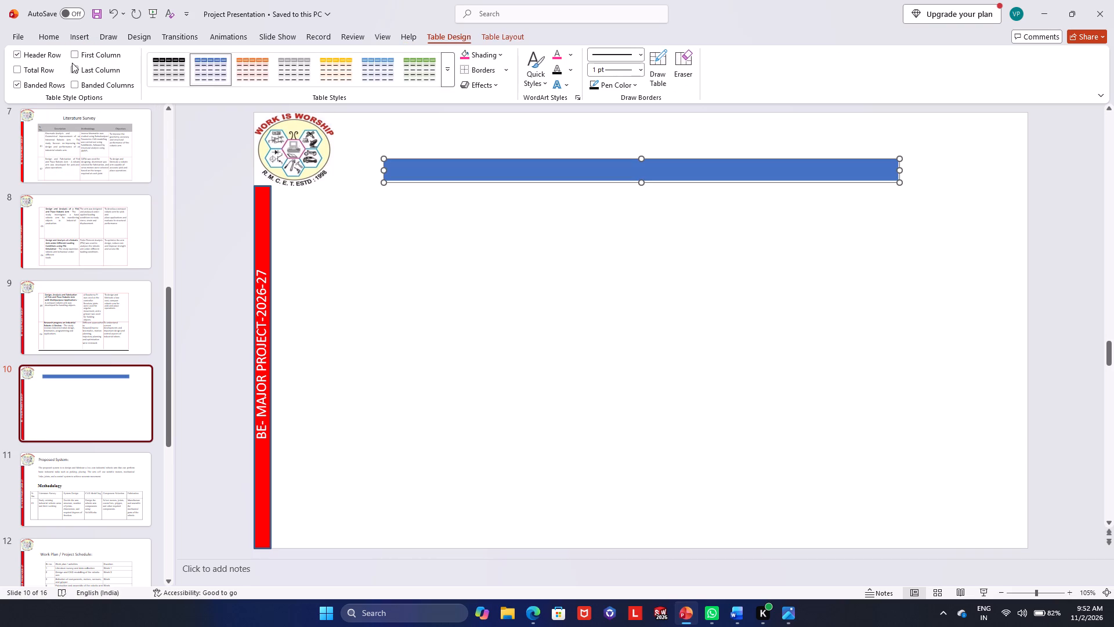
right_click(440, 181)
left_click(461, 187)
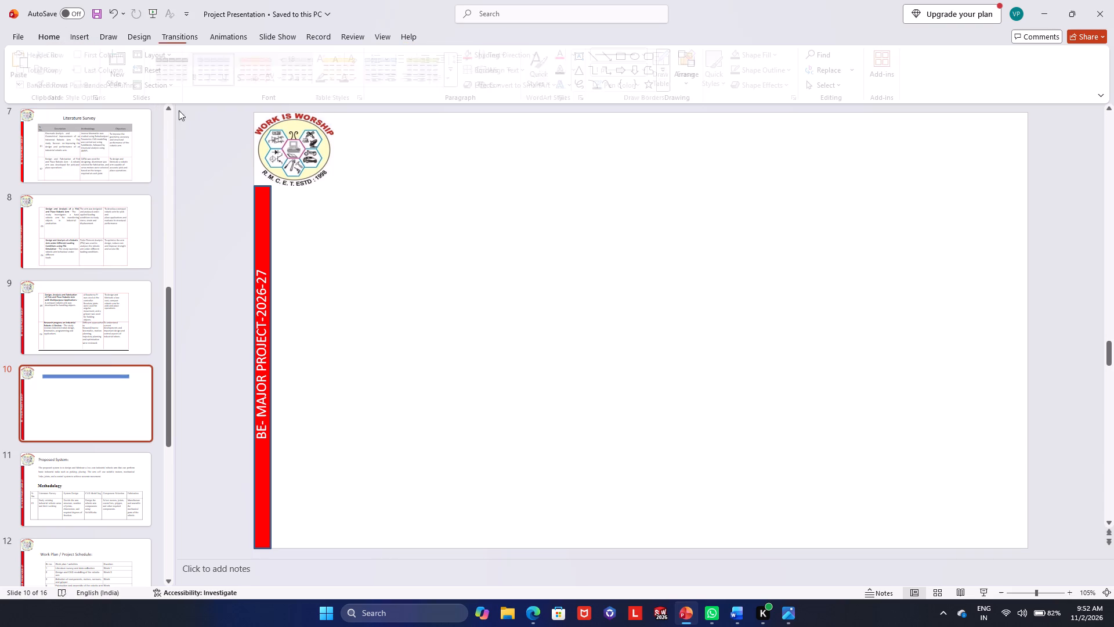
Insert a table with four columns and three rows on slide 10.
left_click(81, 38)
left_click(57, 85)
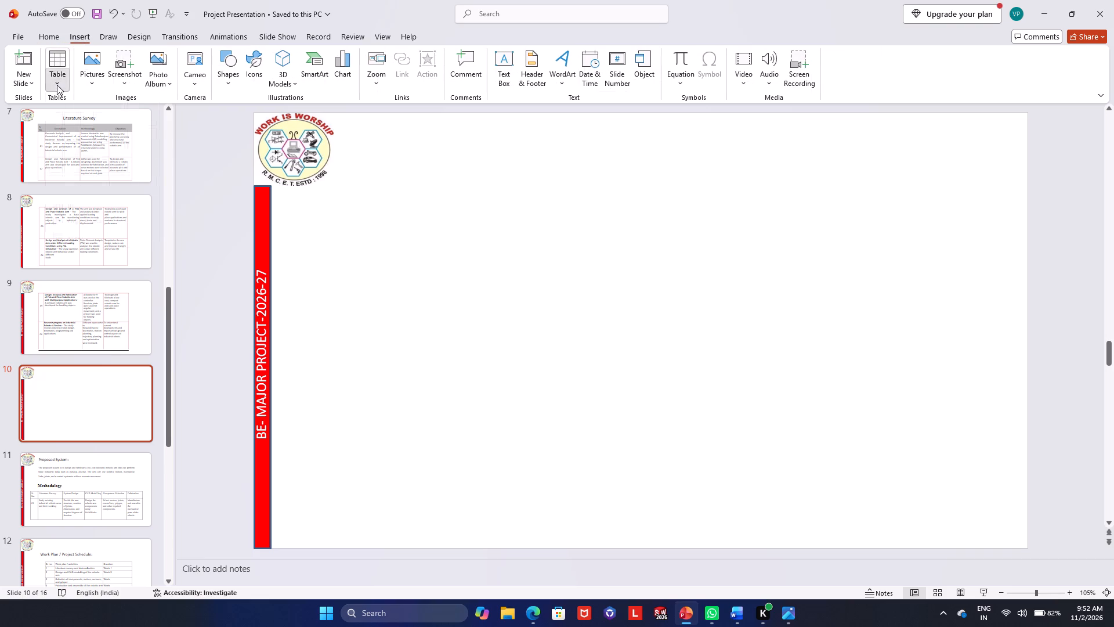
left_click_drag(56, 117, 59, 117)
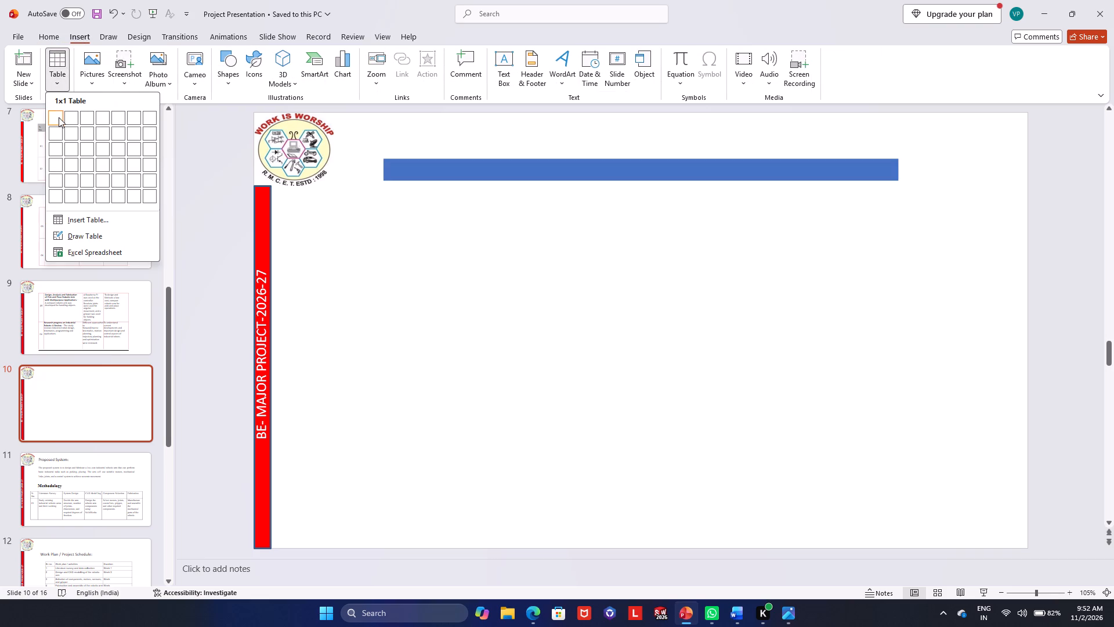
left_click_drag(59, 117, 101, 132)
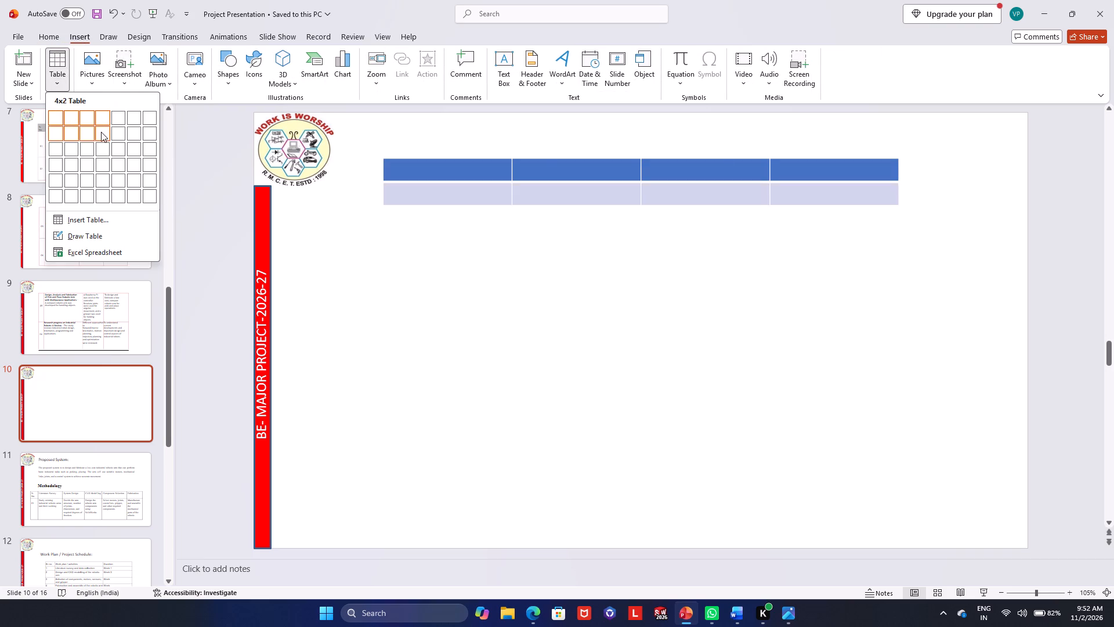
left_click_drag(101, 132, 102, 142)
left_click(526, 264)
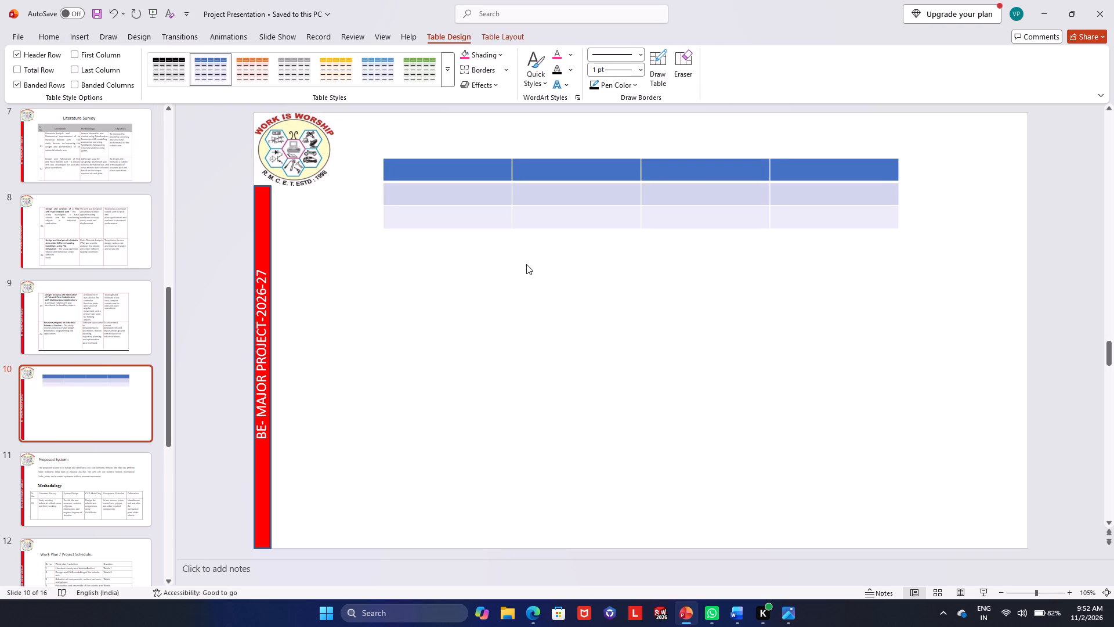
Stretch the new table downward so its three rows fill most of slide 10's height.
left_click(622, 229)
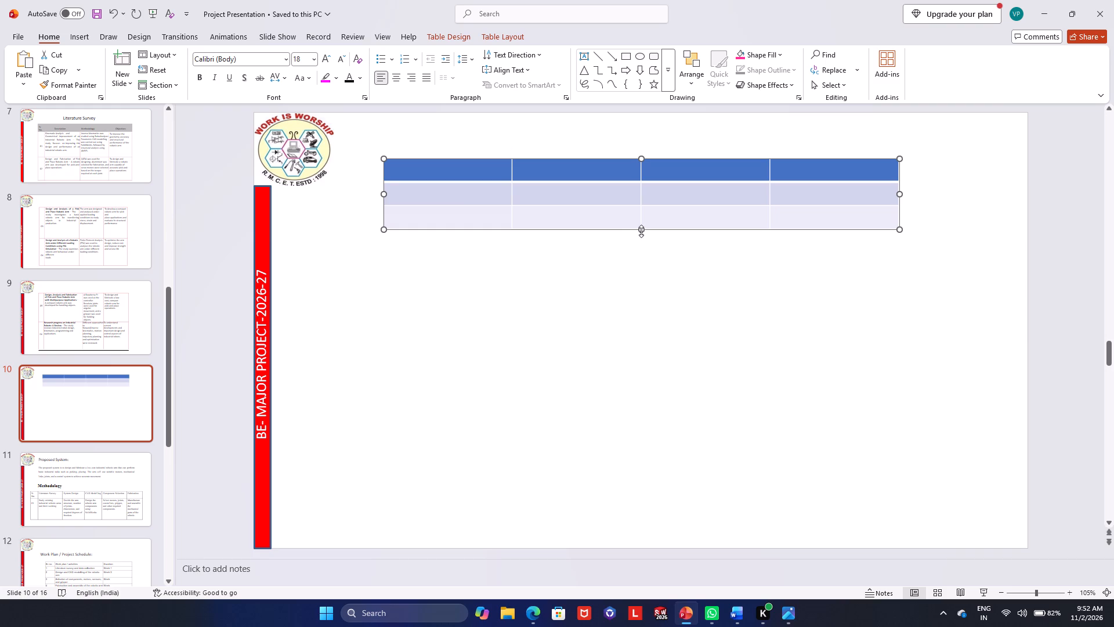
left_click_drag(639, 229, 656, 477)
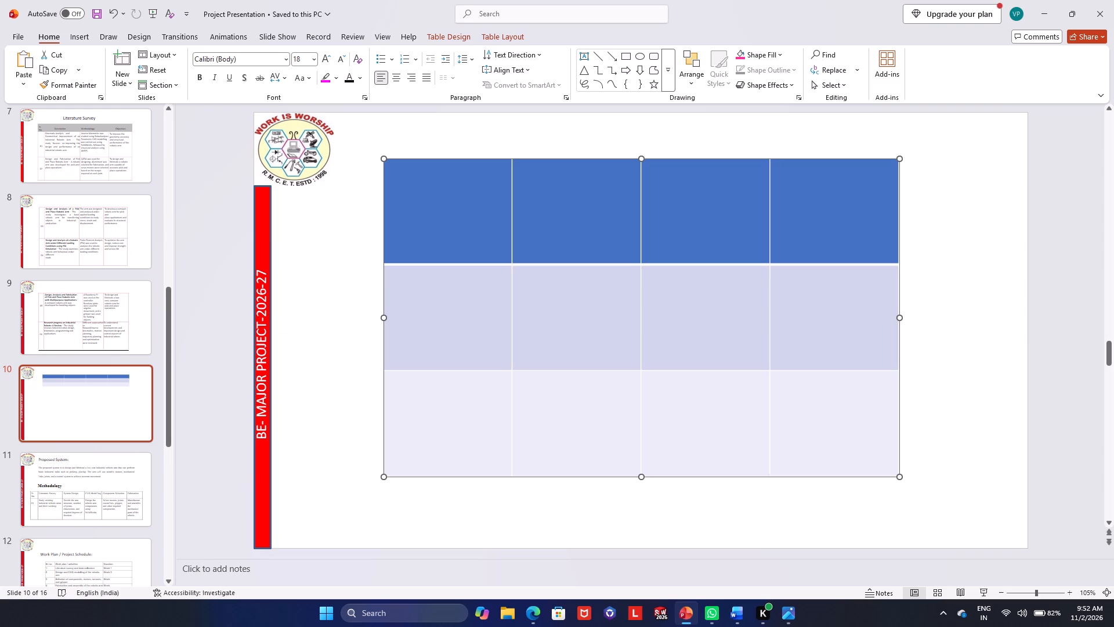
left_click_drag(641, 476, 642, 493)
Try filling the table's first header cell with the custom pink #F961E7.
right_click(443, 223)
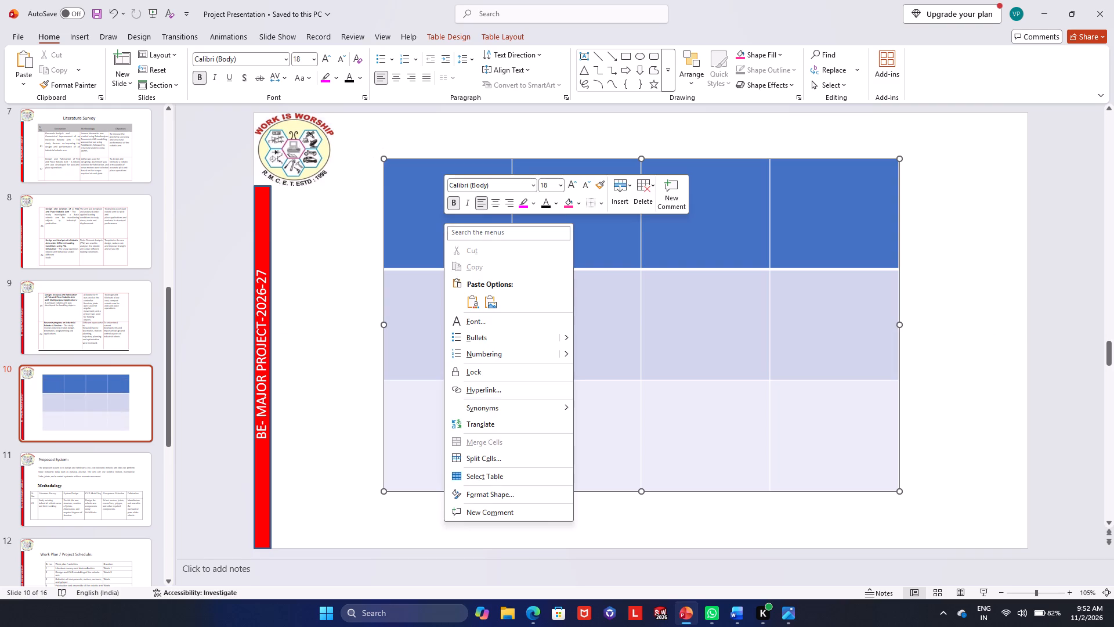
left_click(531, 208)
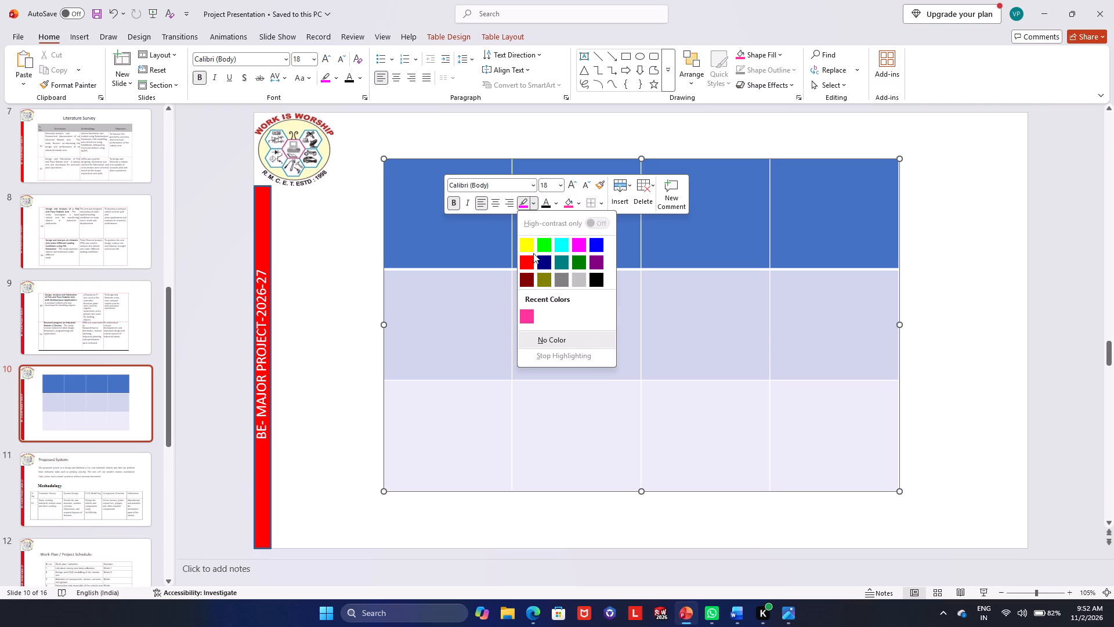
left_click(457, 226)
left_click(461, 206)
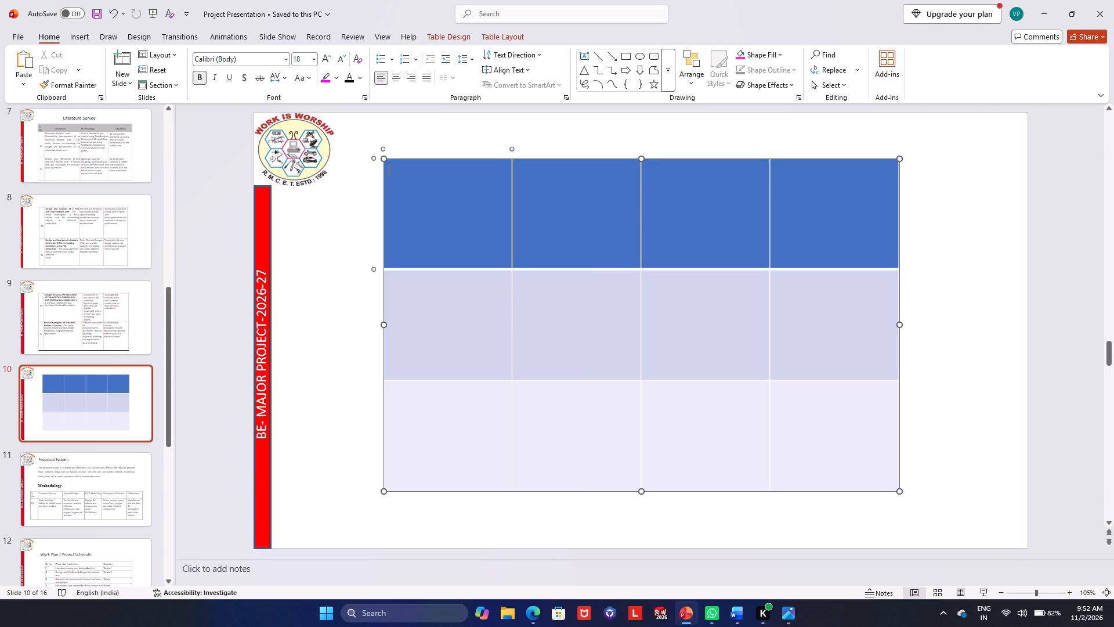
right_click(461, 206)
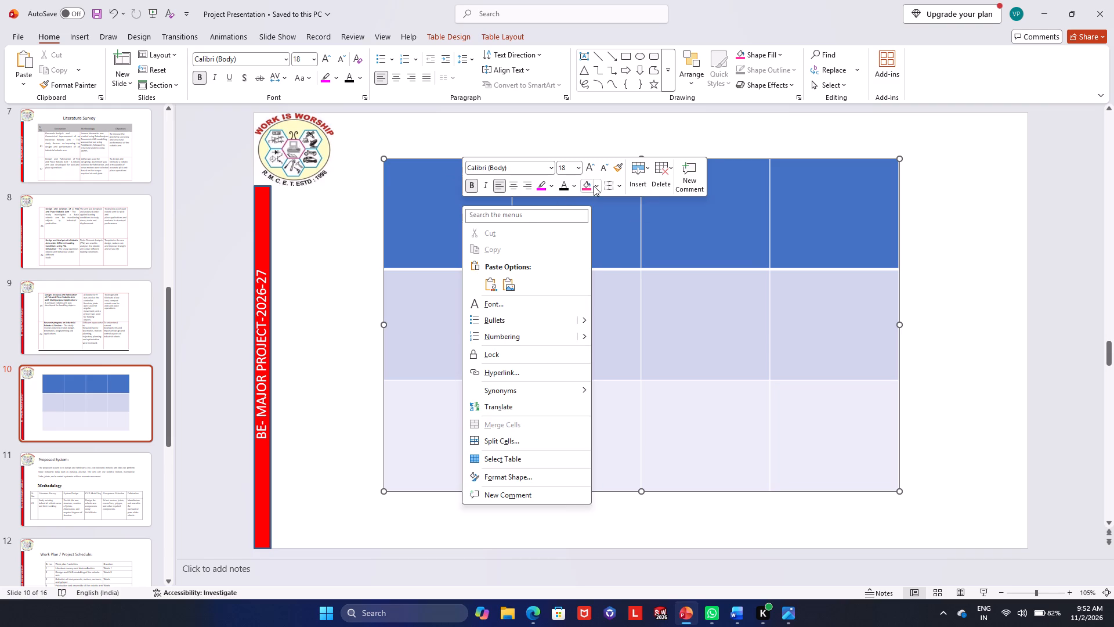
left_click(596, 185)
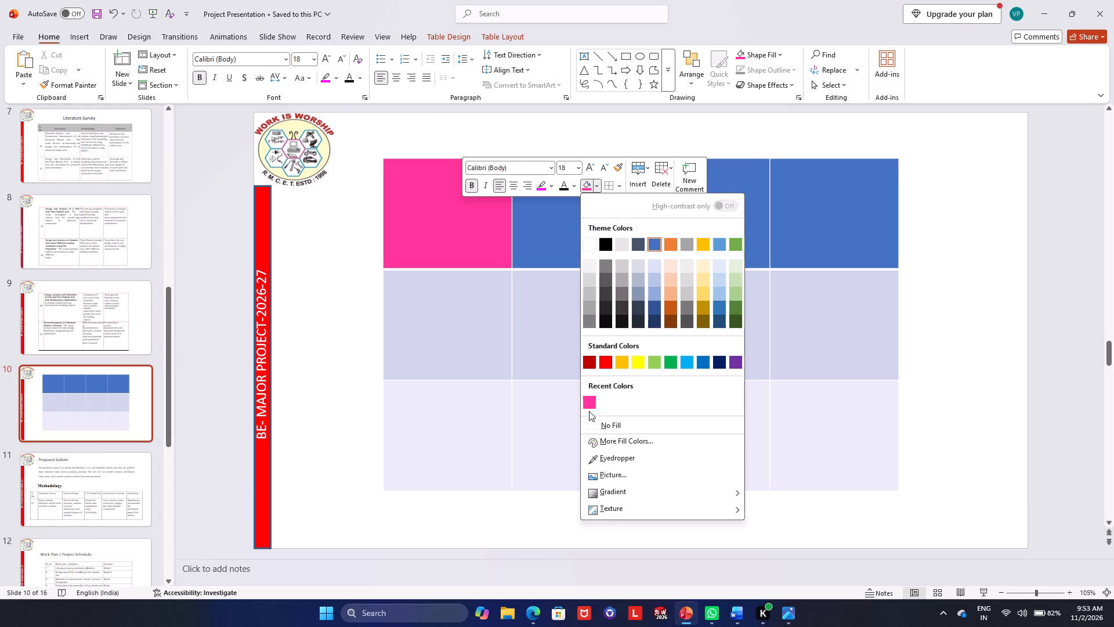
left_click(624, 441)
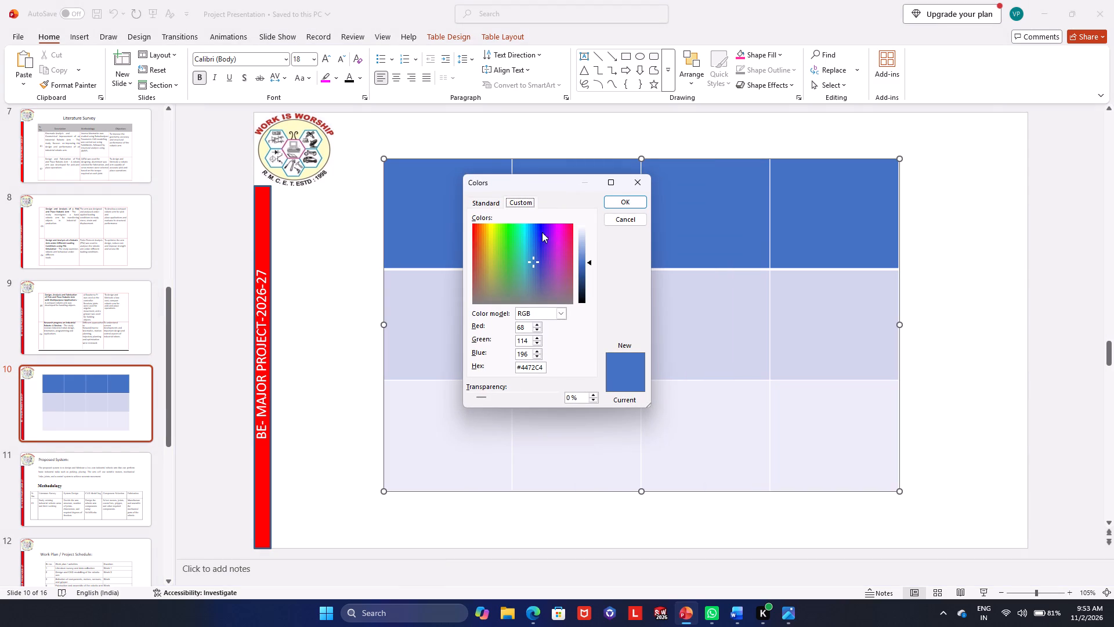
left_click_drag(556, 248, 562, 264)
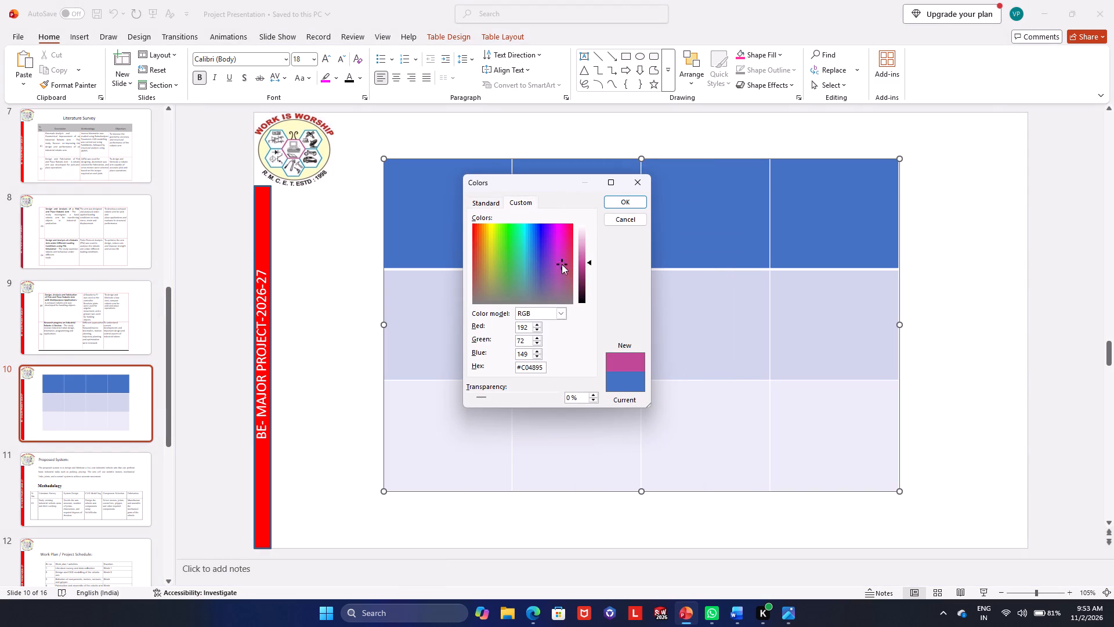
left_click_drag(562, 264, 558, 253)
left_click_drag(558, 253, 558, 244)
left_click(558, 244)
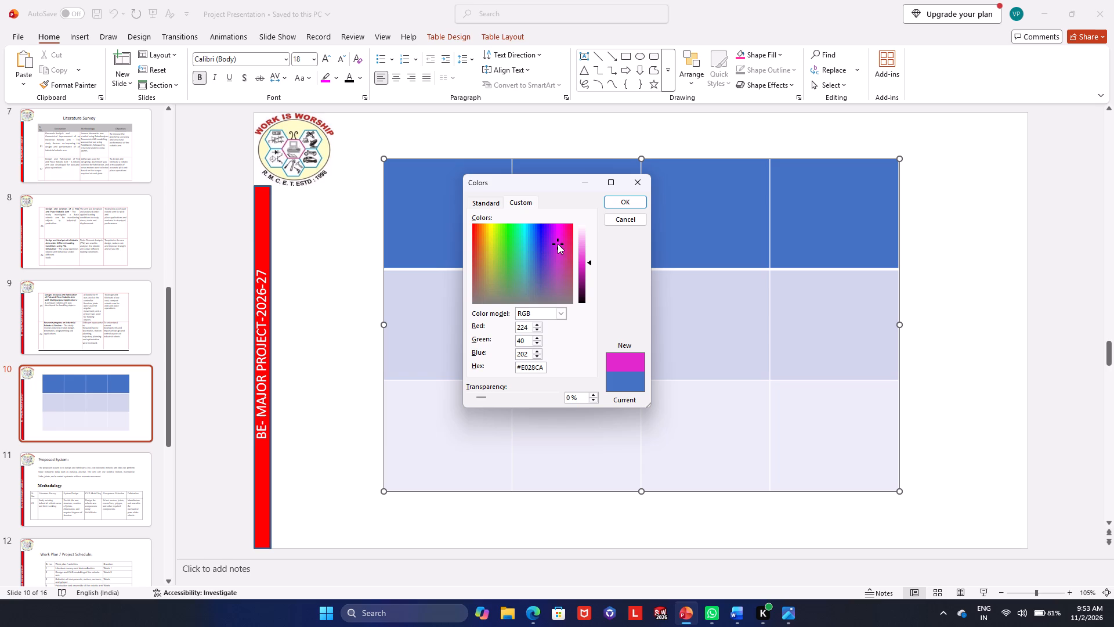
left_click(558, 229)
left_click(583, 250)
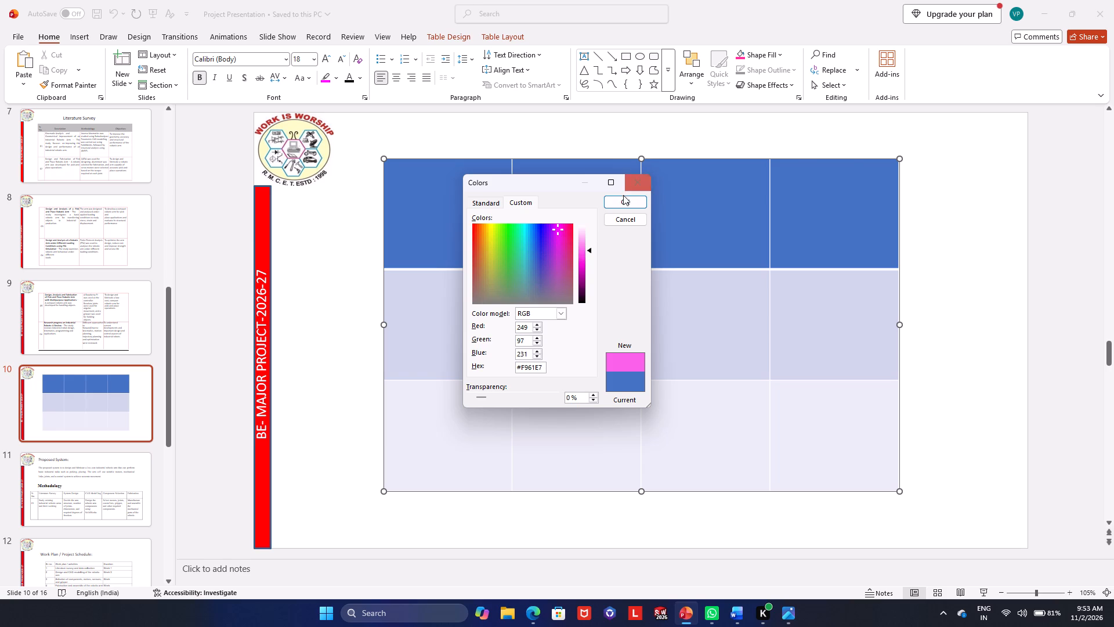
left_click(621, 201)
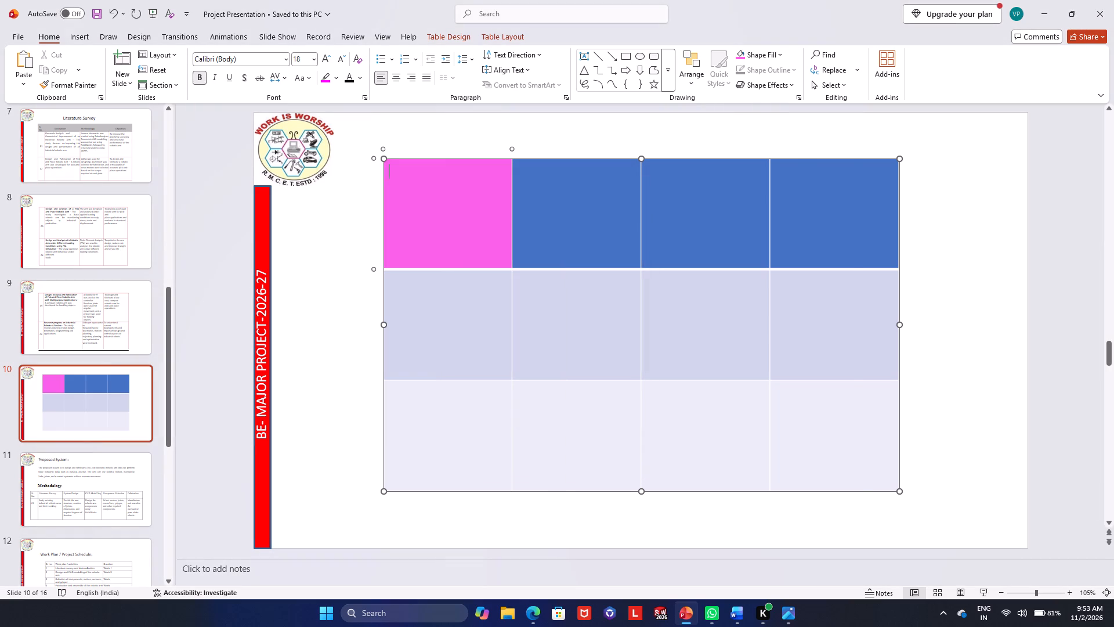
Fill the table's first header cell with a lighter tint of the Blue, Accent 1 theme colour.
right_click(399, 225)
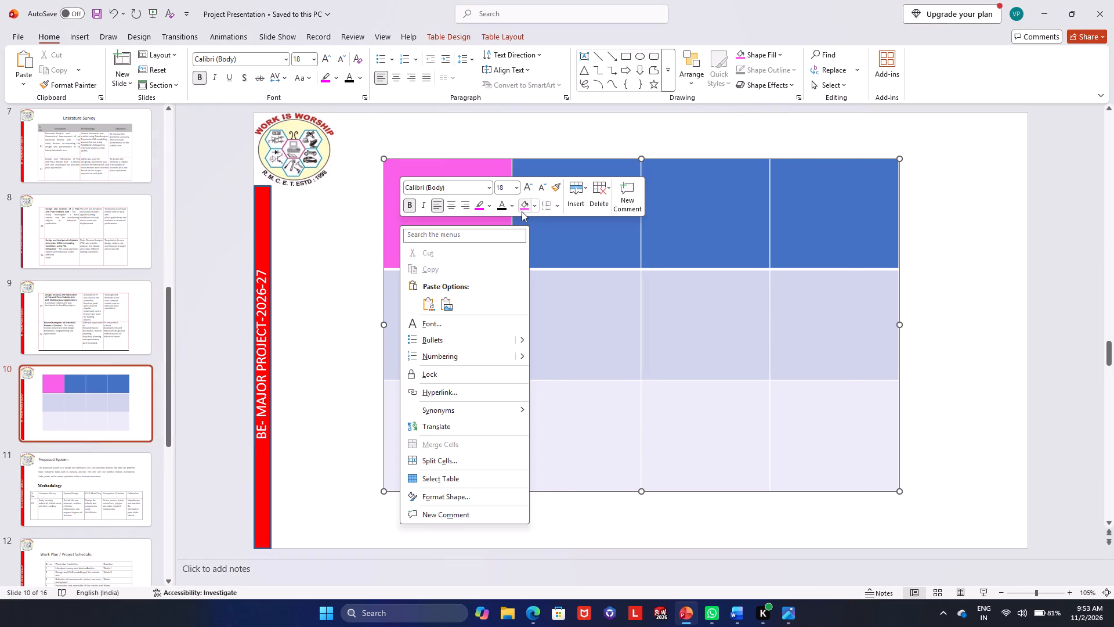
left_click(534, 205)
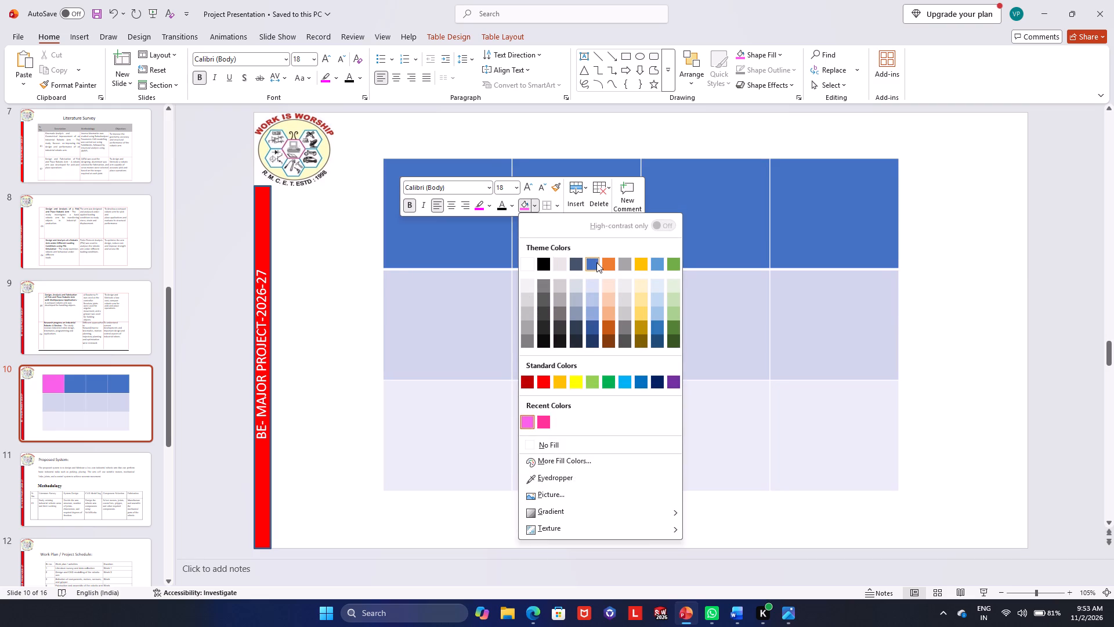
left_click(593, 309)
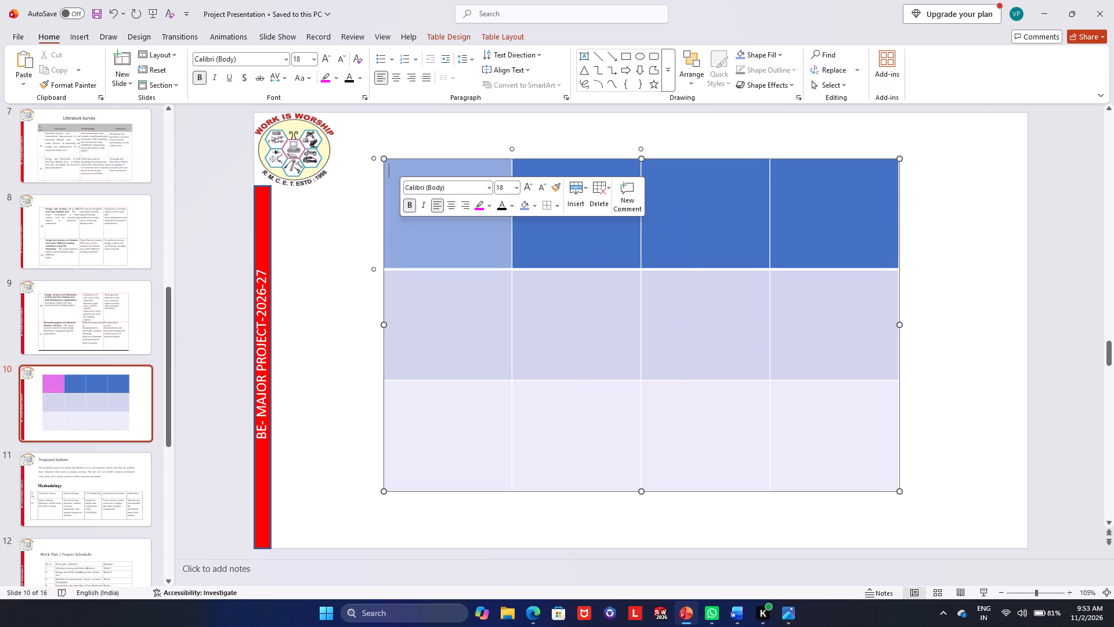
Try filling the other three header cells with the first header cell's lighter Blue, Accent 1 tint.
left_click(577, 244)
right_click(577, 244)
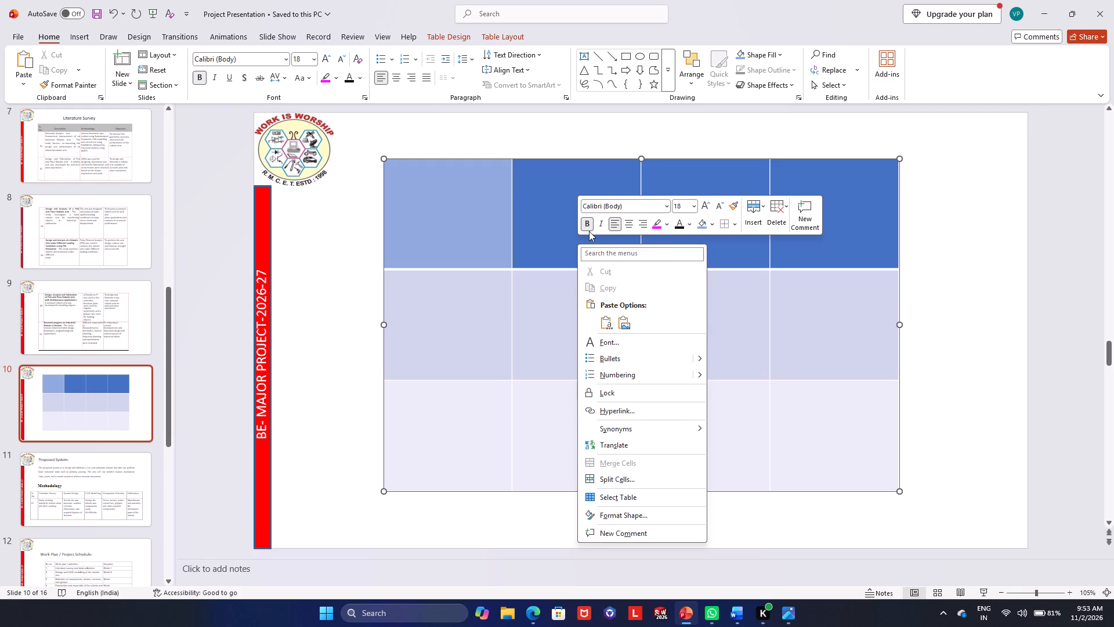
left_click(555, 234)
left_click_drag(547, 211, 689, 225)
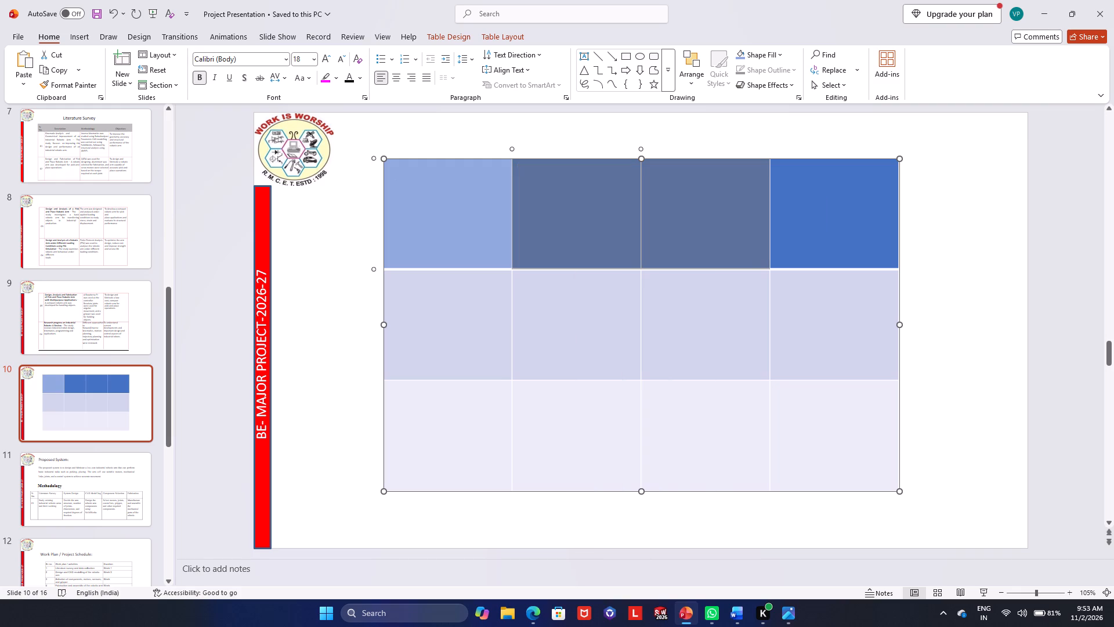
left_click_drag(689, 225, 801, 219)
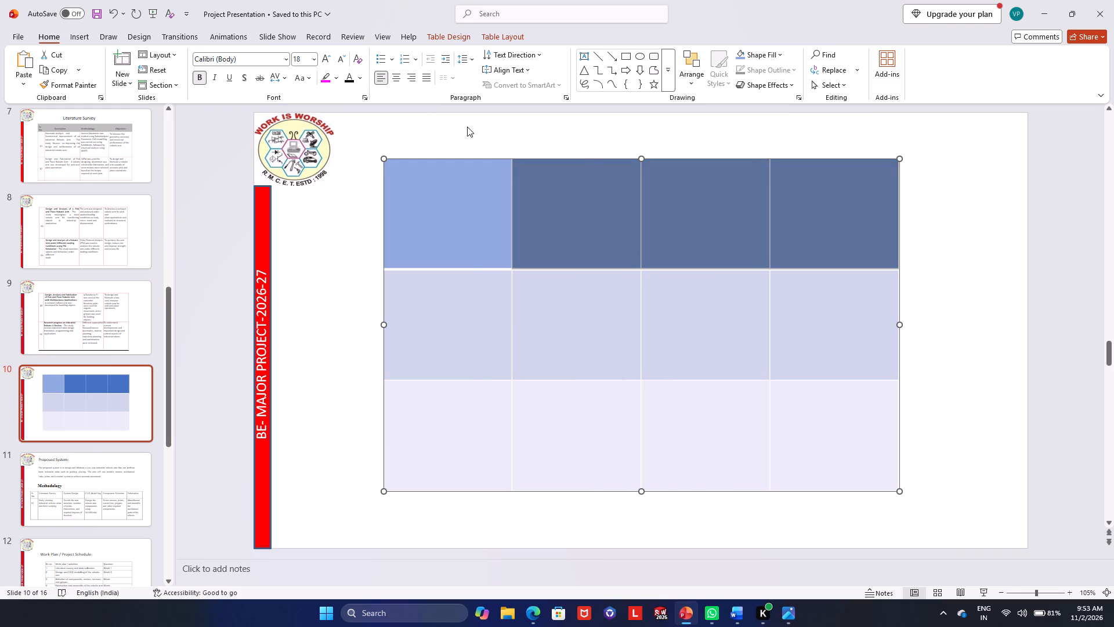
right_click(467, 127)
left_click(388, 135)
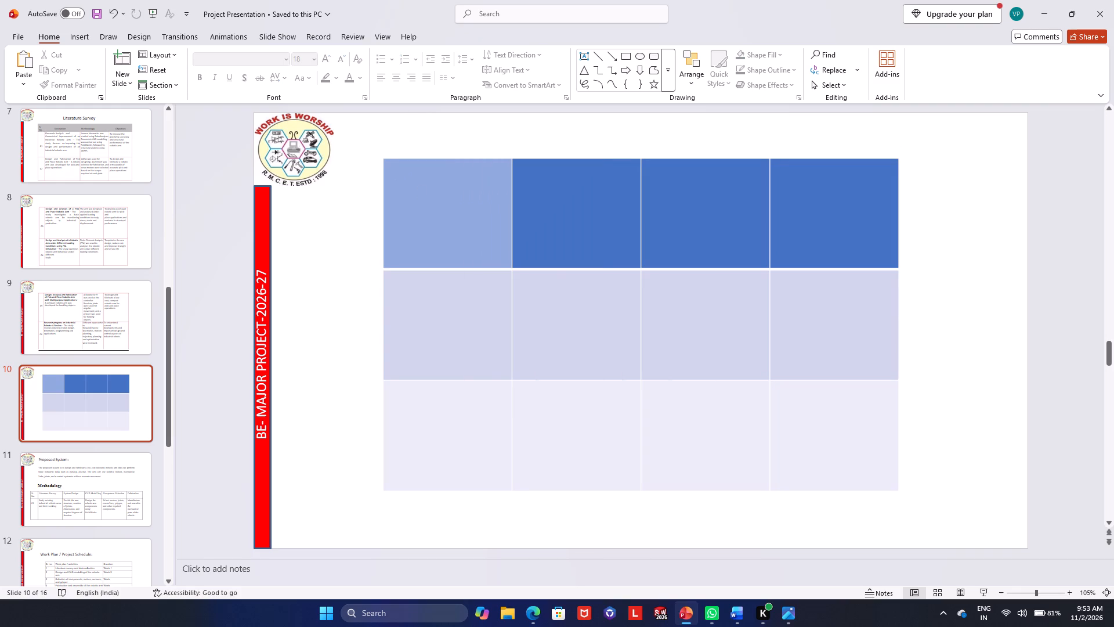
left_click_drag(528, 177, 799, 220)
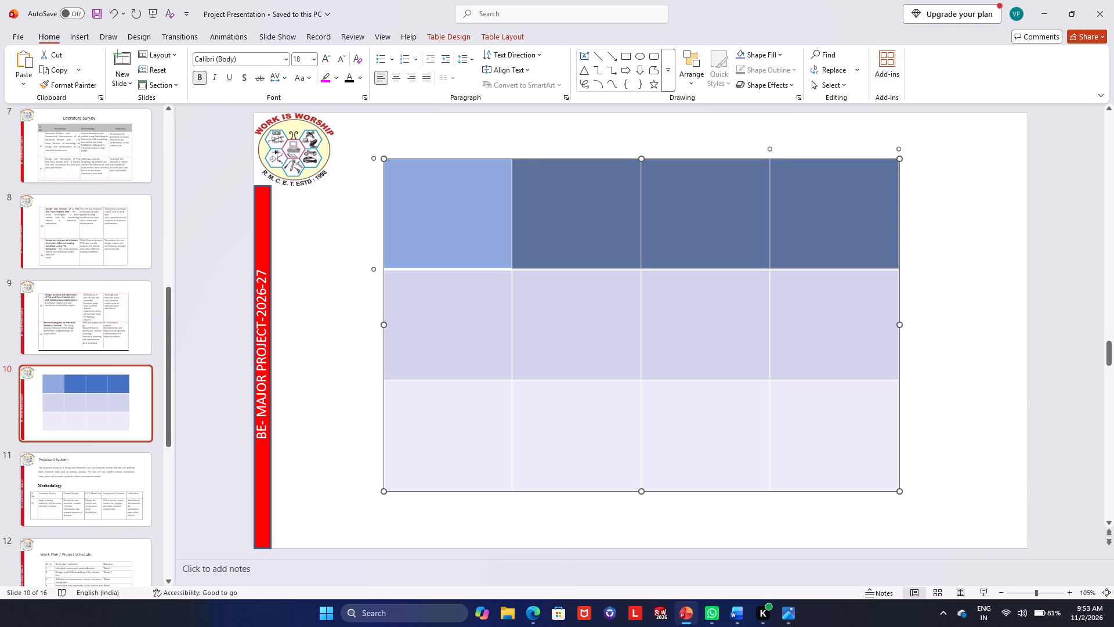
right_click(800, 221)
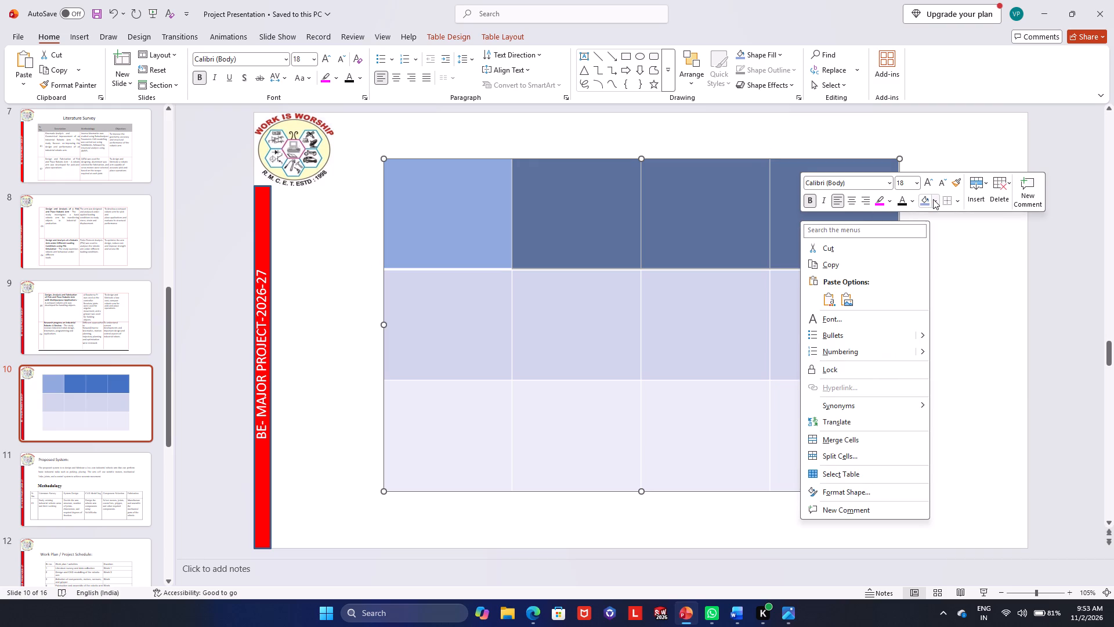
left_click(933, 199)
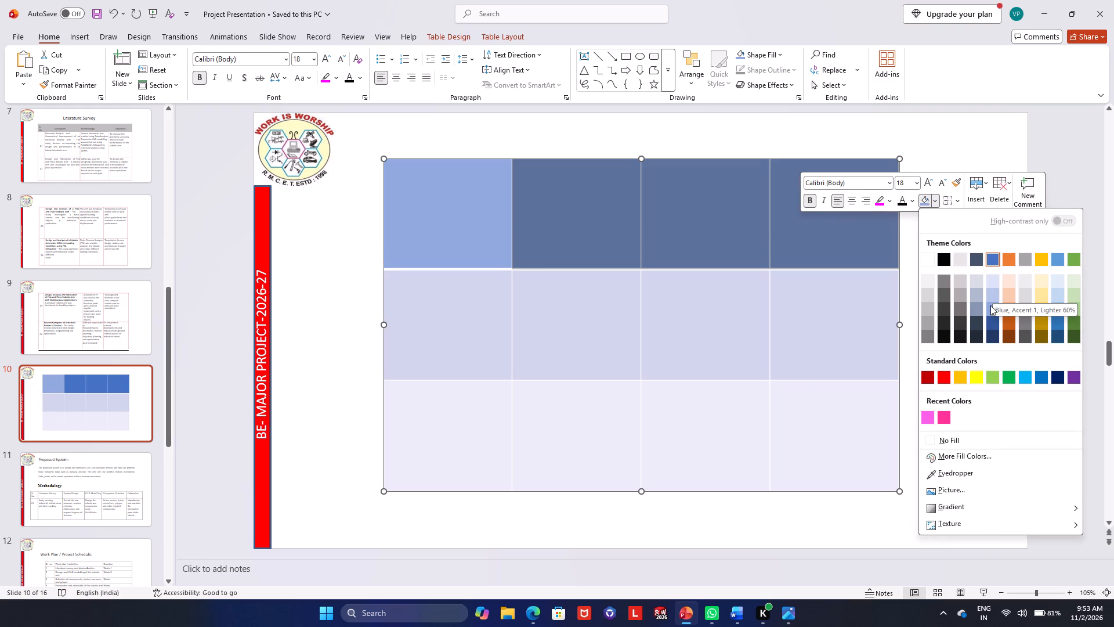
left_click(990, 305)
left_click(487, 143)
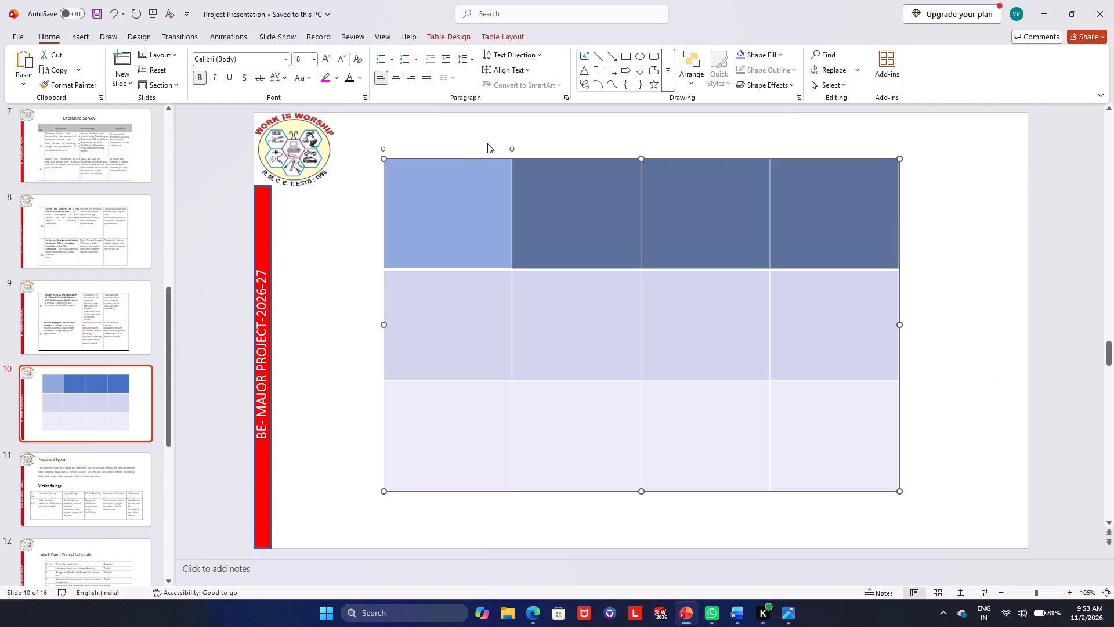
Fill the remaining three header cells with the same lighter Blue, Accent 1 tint as the first one.
left_click(576, 224)
right_click_drag(569, 218, 606, 221)
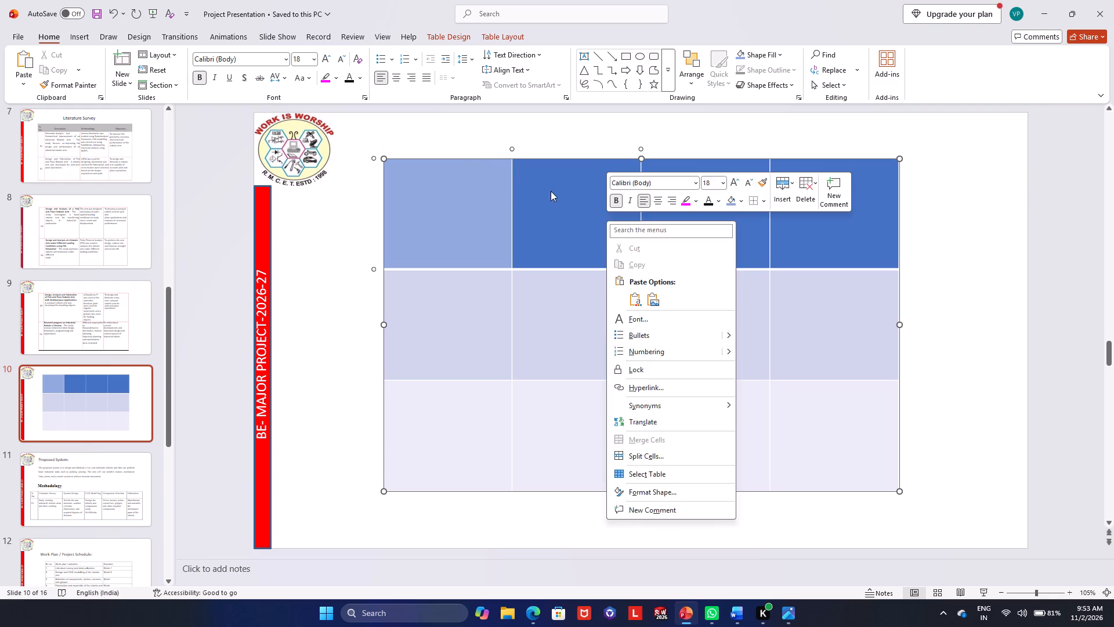
left_click(549, 190)
left_click_drag(551, 192, 793, 221)
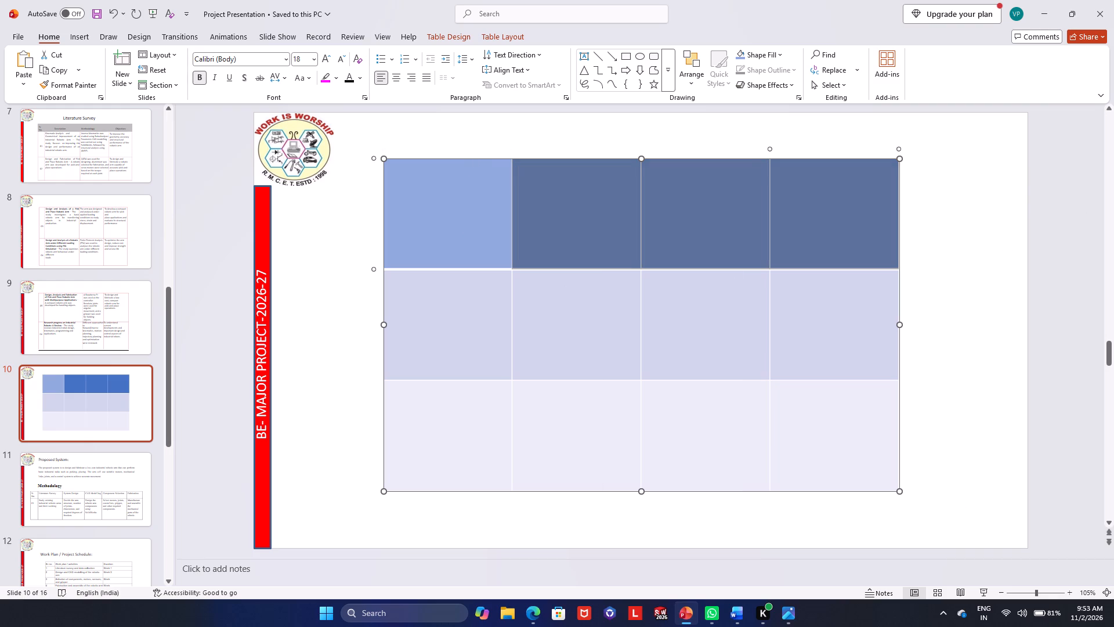
right_click(793, 221)
left_click(929, 200)
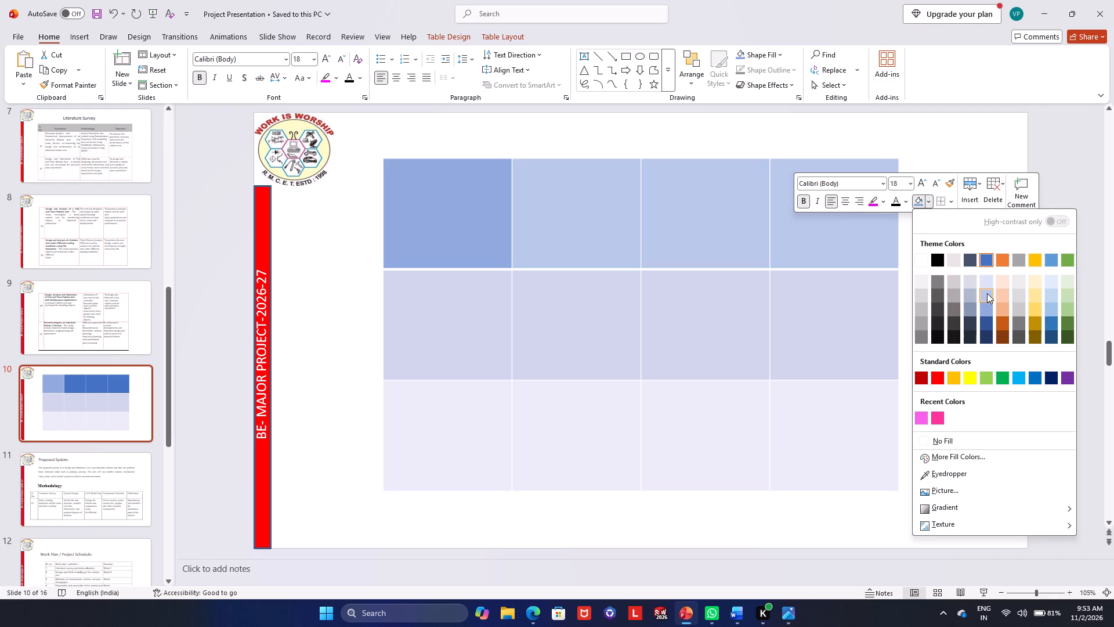
left_click(987, 307)
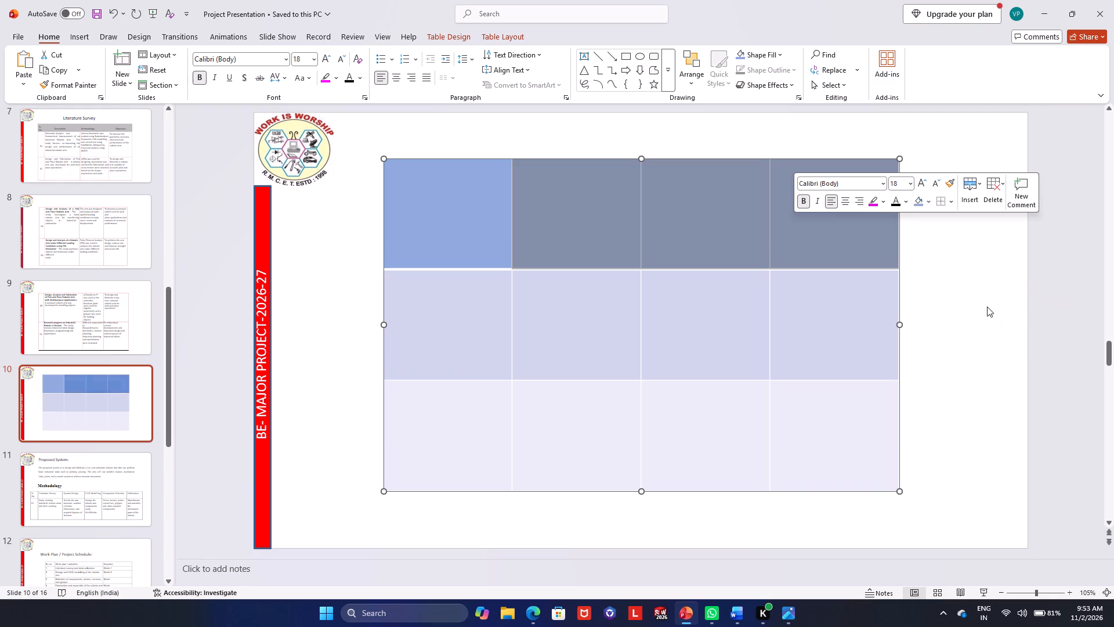
left_click(987, 309)
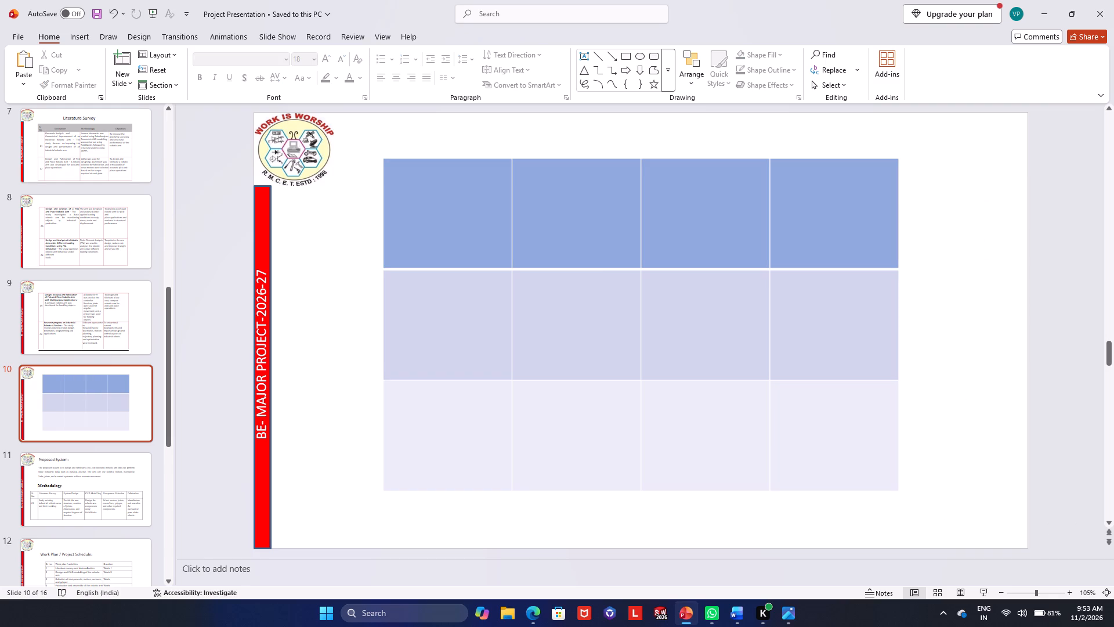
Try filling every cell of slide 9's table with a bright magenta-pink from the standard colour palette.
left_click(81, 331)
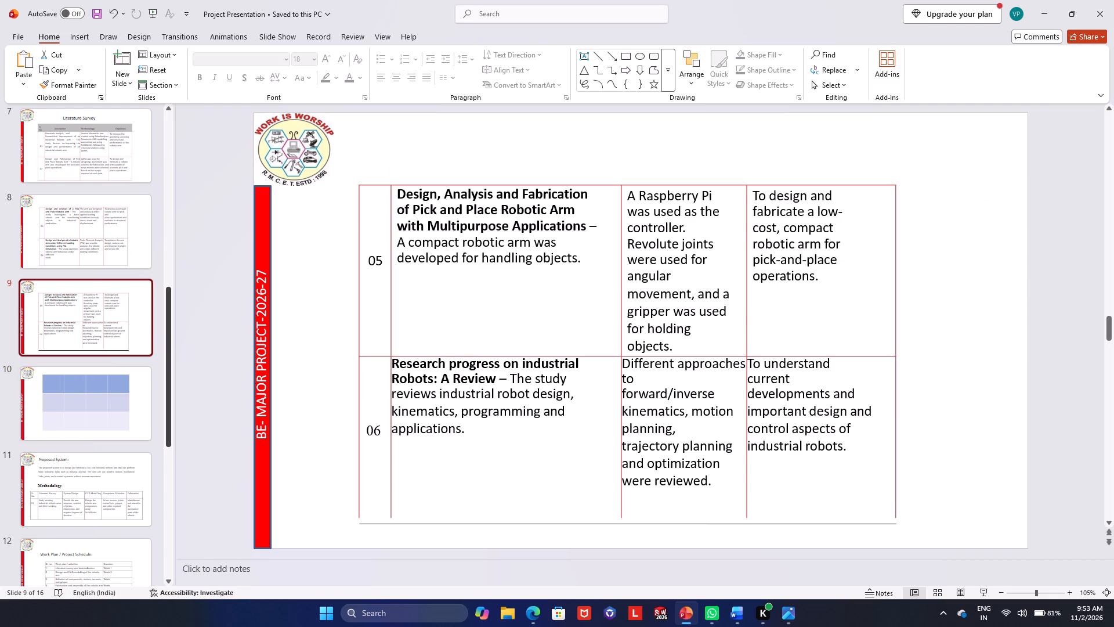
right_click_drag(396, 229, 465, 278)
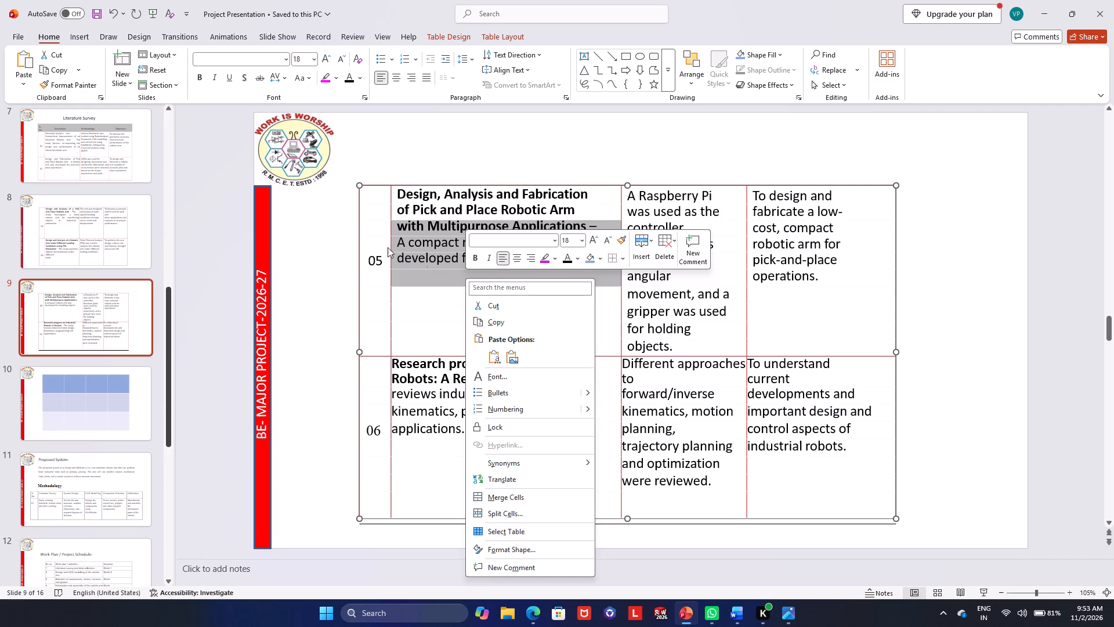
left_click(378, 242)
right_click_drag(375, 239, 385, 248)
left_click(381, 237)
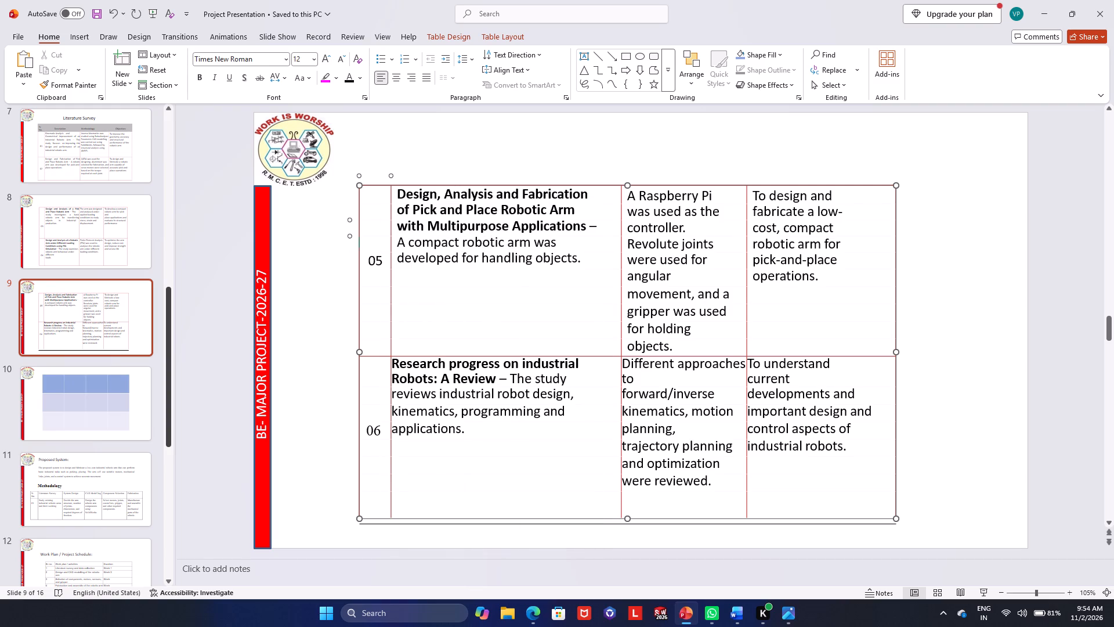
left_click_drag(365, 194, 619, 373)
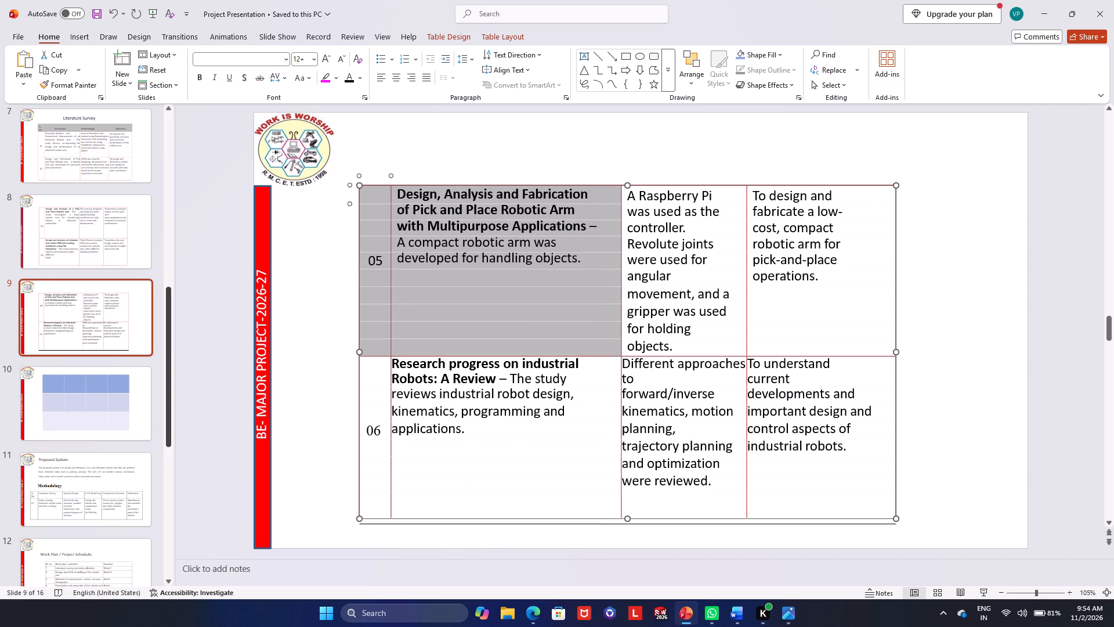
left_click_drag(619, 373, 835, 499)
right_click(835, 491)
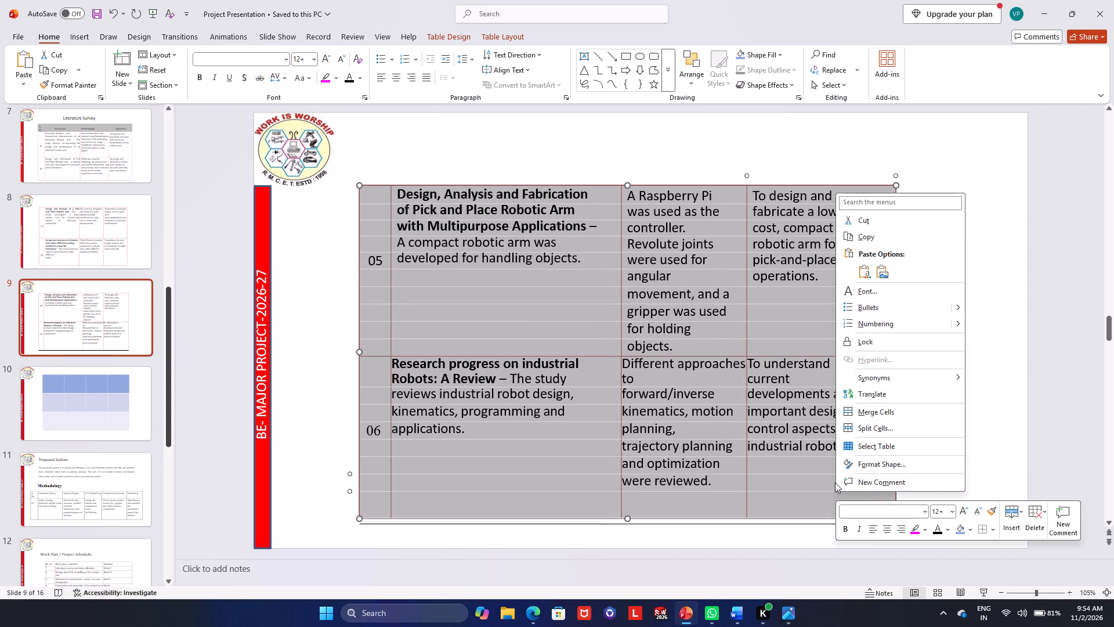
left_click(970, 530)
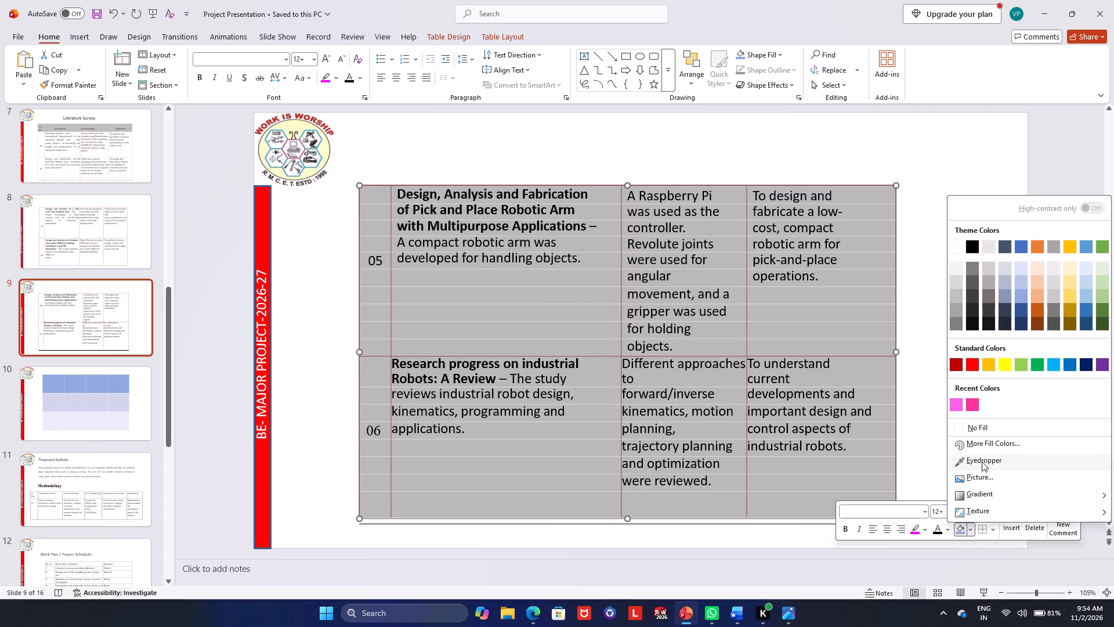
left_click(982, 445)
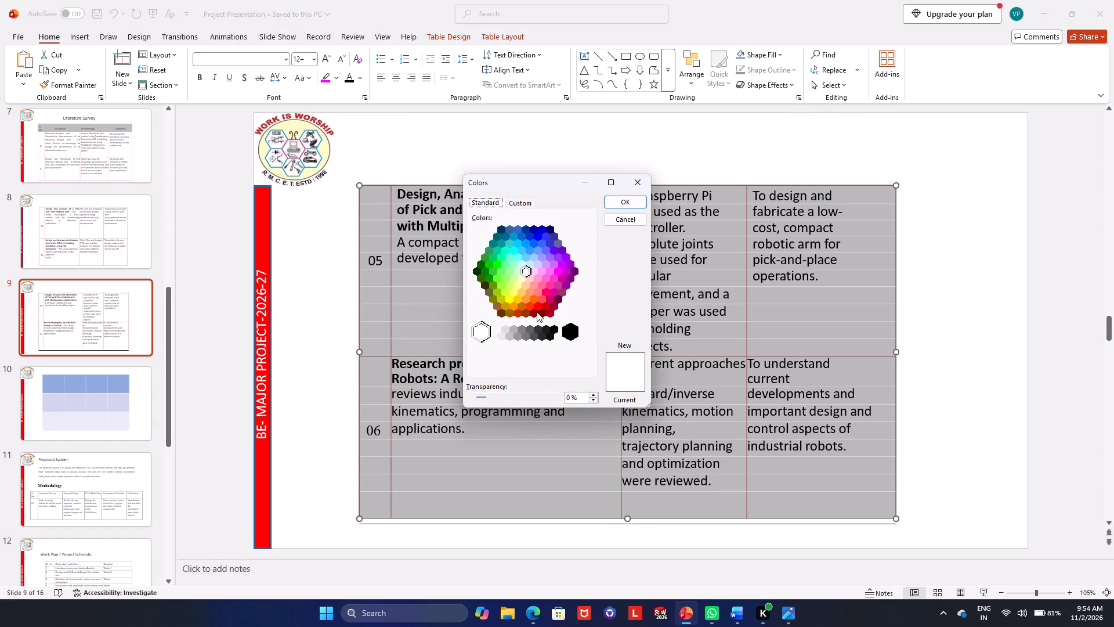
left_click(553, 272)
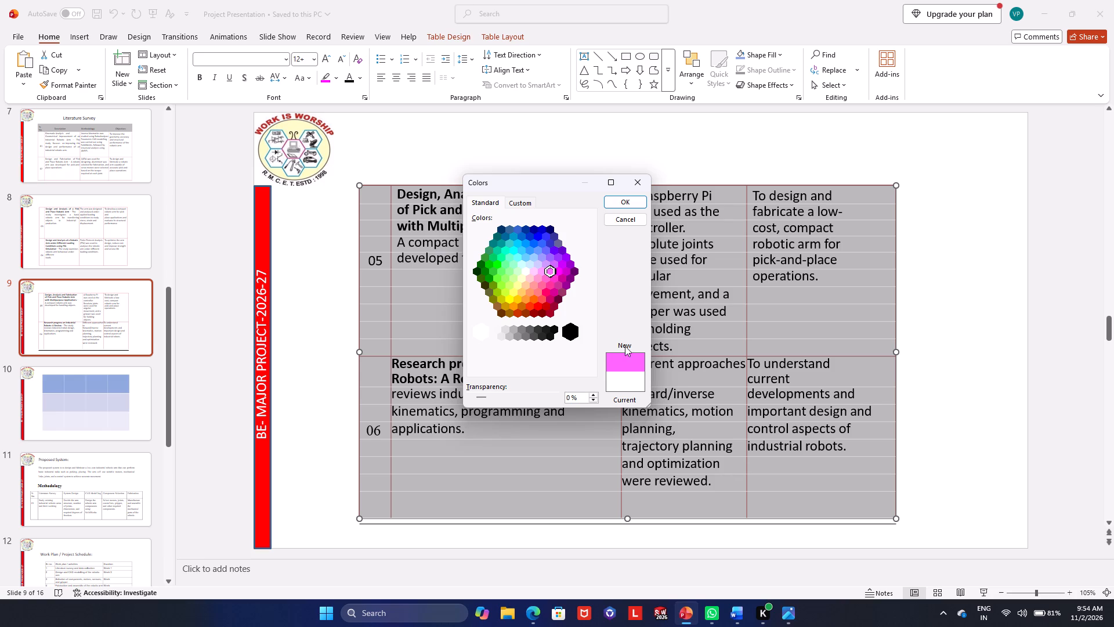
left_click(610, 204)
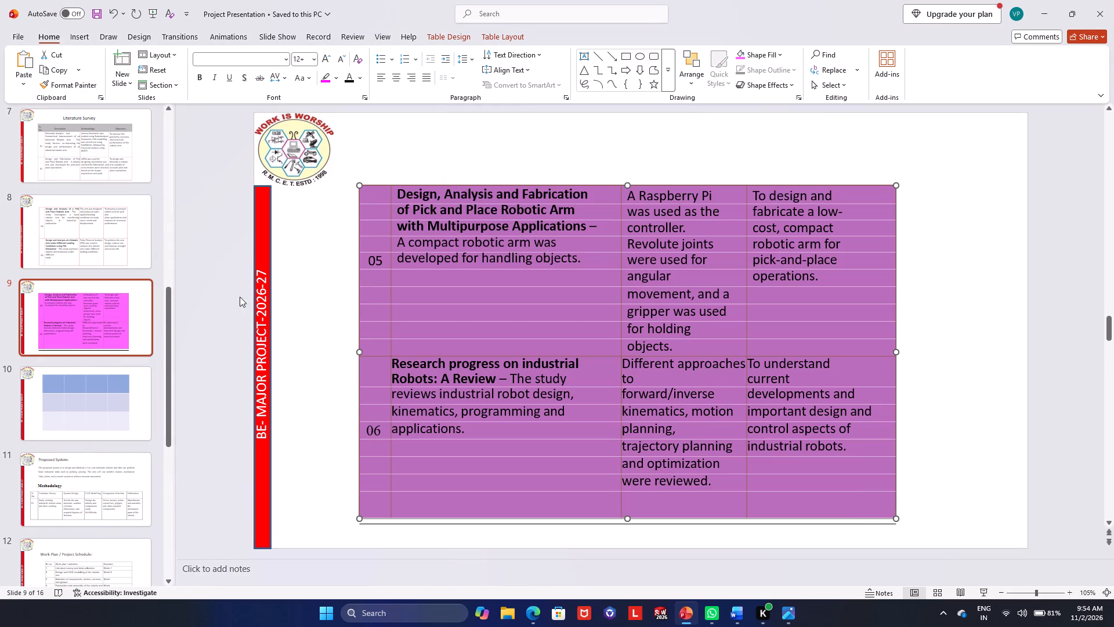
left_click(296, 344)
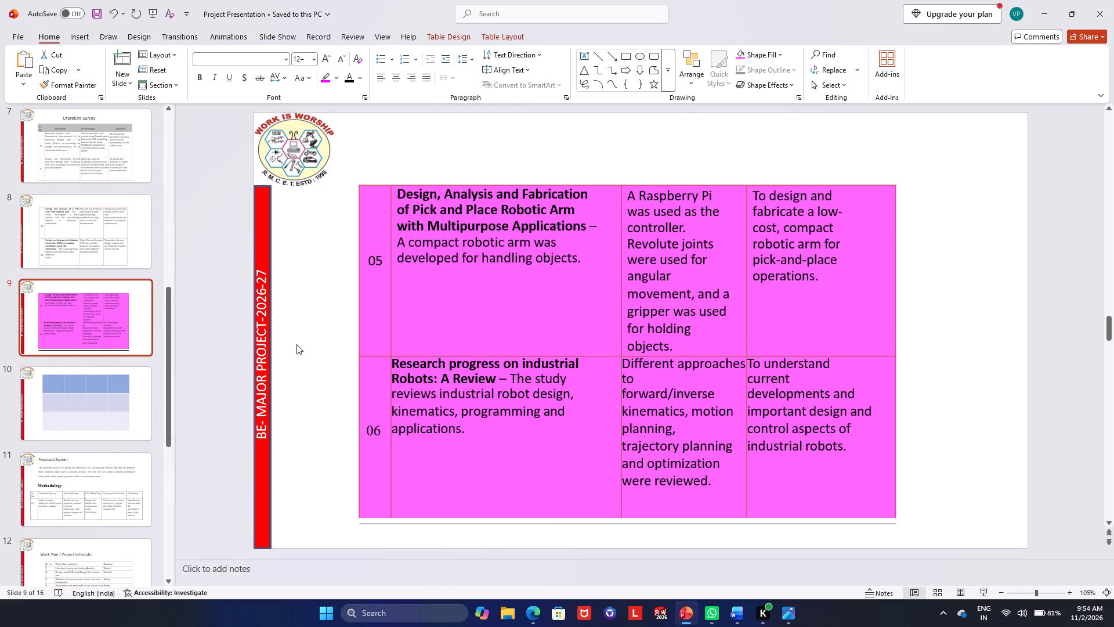
Fill every cell of slide 9's table with a pale pink from the standard colour palette.
left_click(368, 202)
left_click_drag(368, 202, 782, 448)
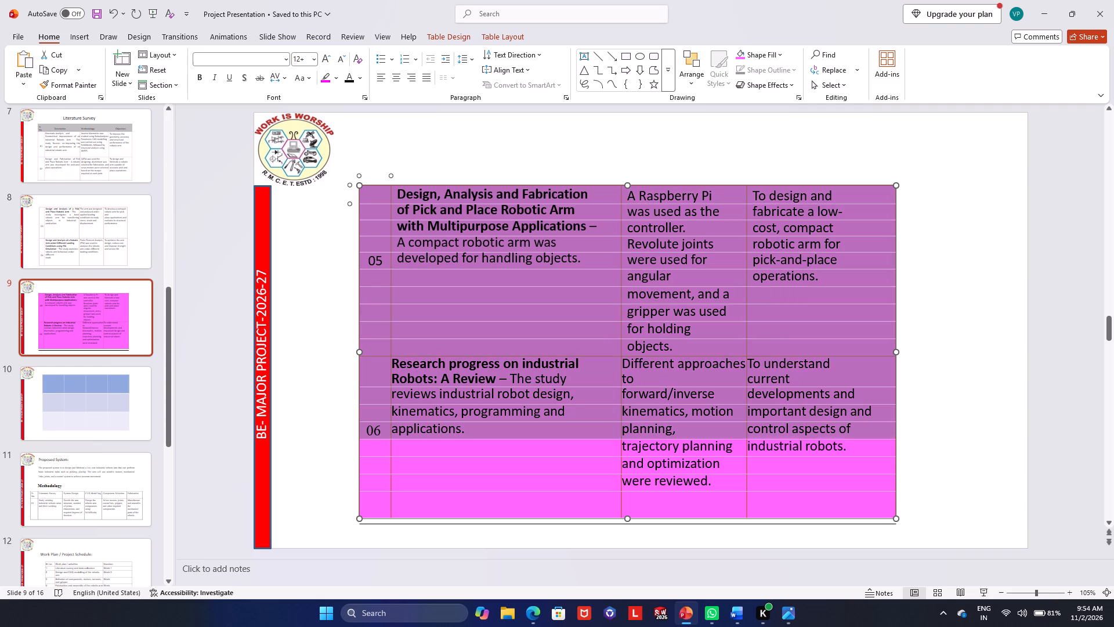
left_click_drag(782, 448, 848, 503)
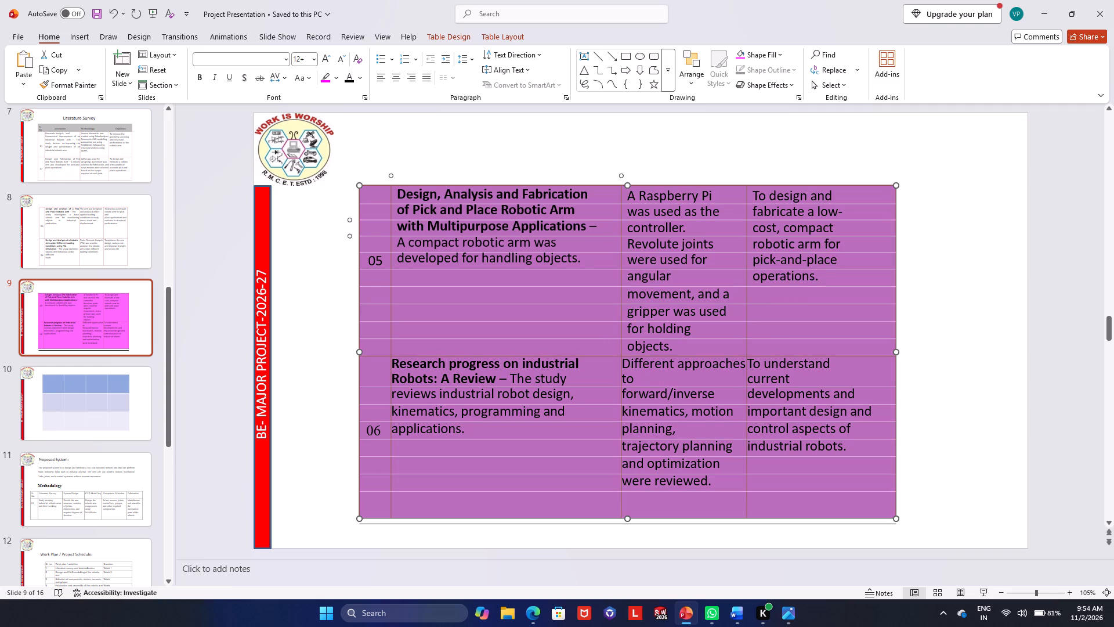
right_click(418, 273)
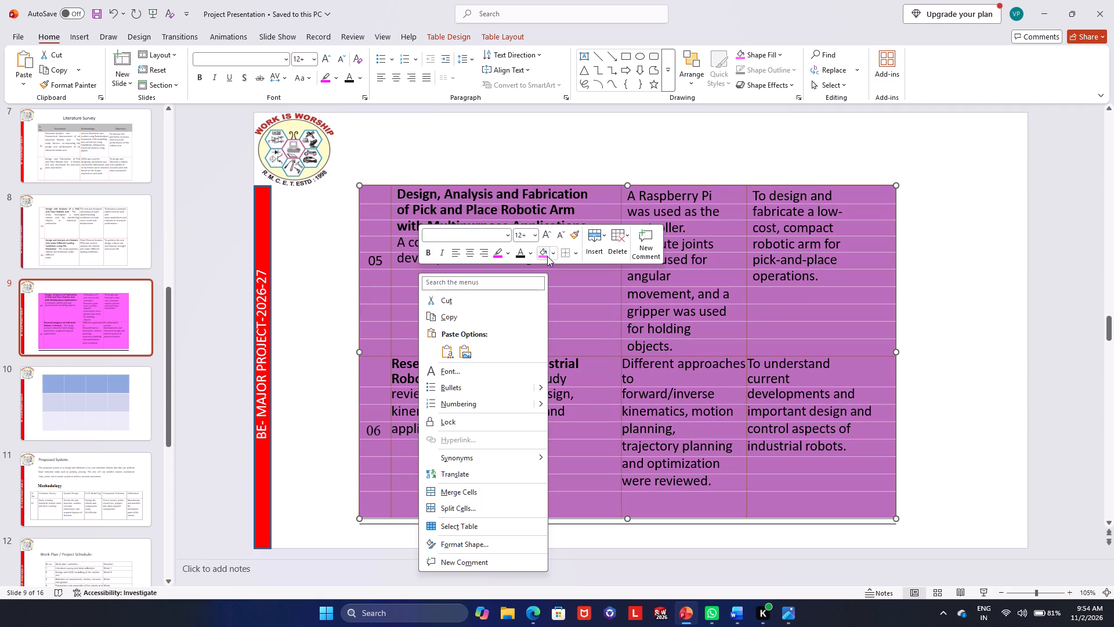
left_click(552, 251)
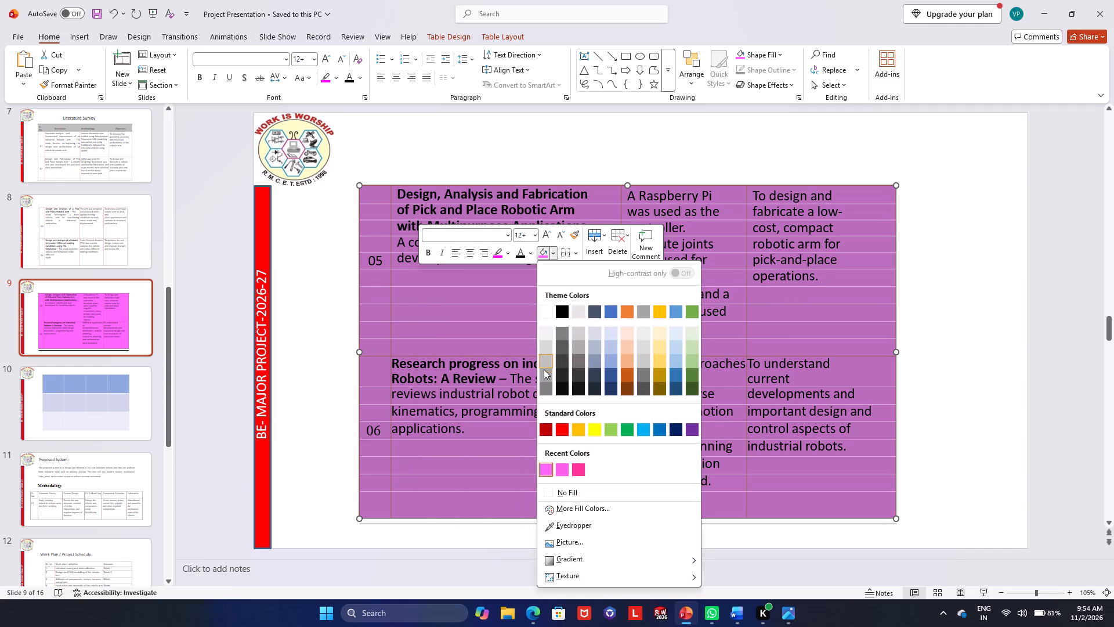
left_click(569, 507)
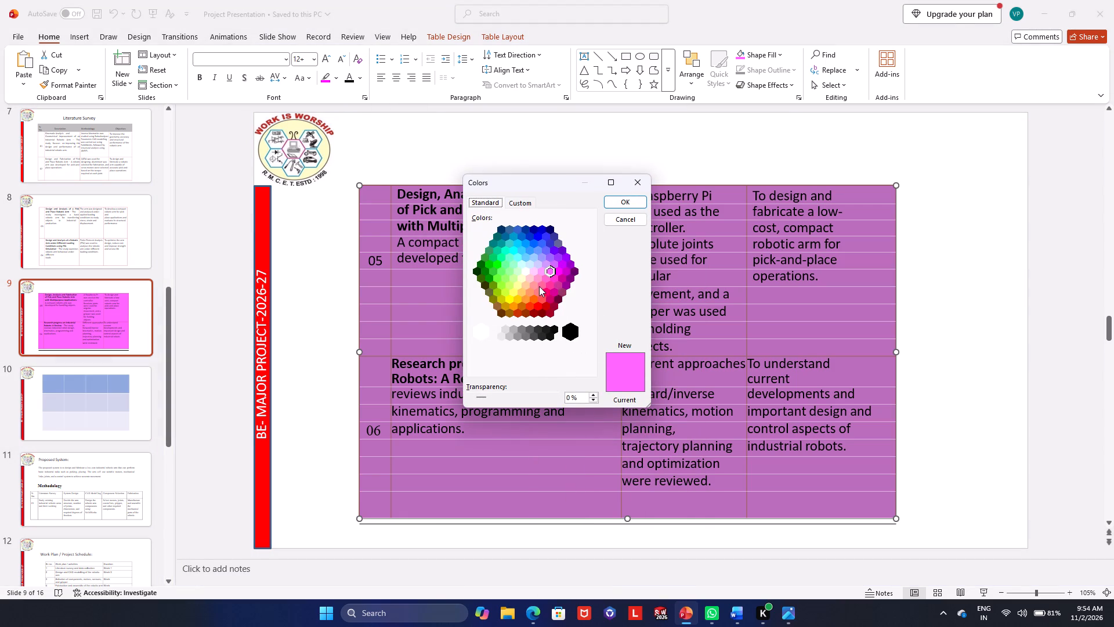
left_click(541, 273)
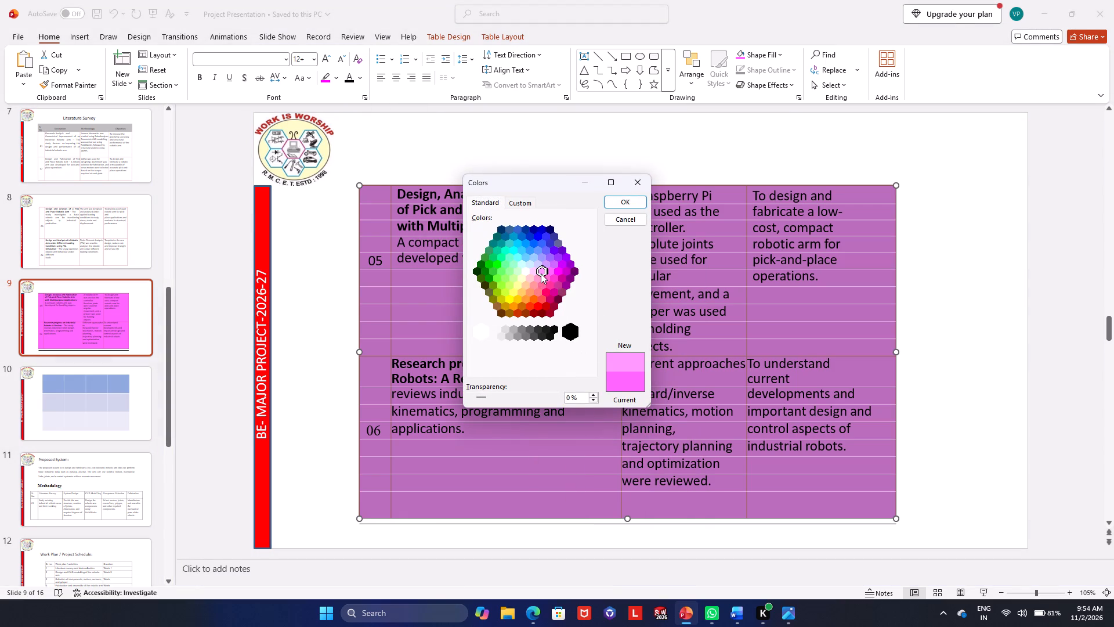
left_click(533, 270)
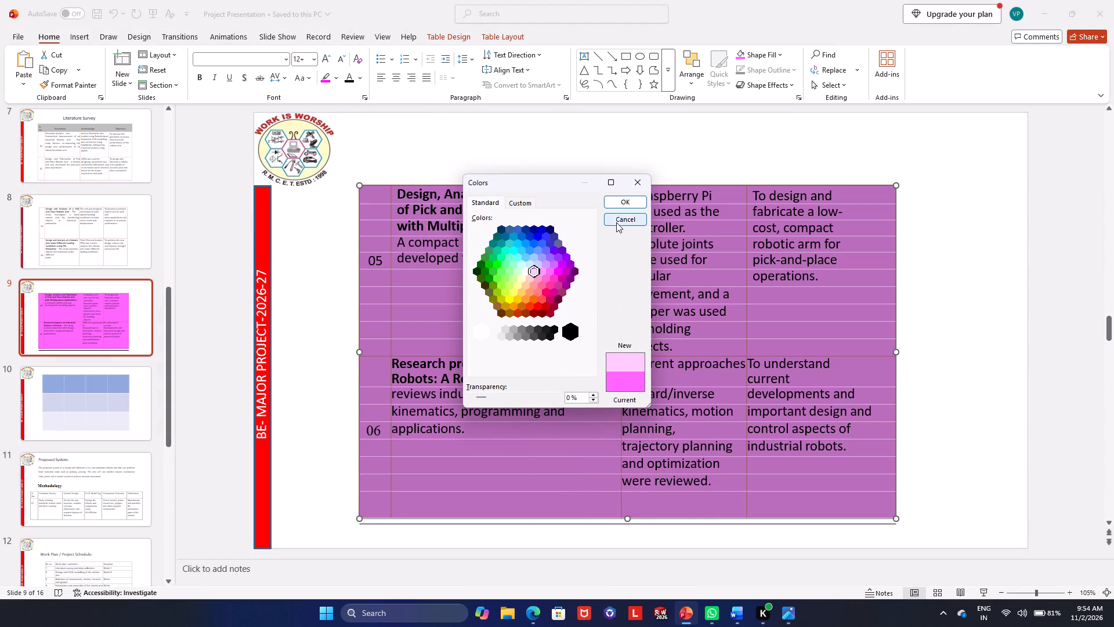
left_click(623, 199)
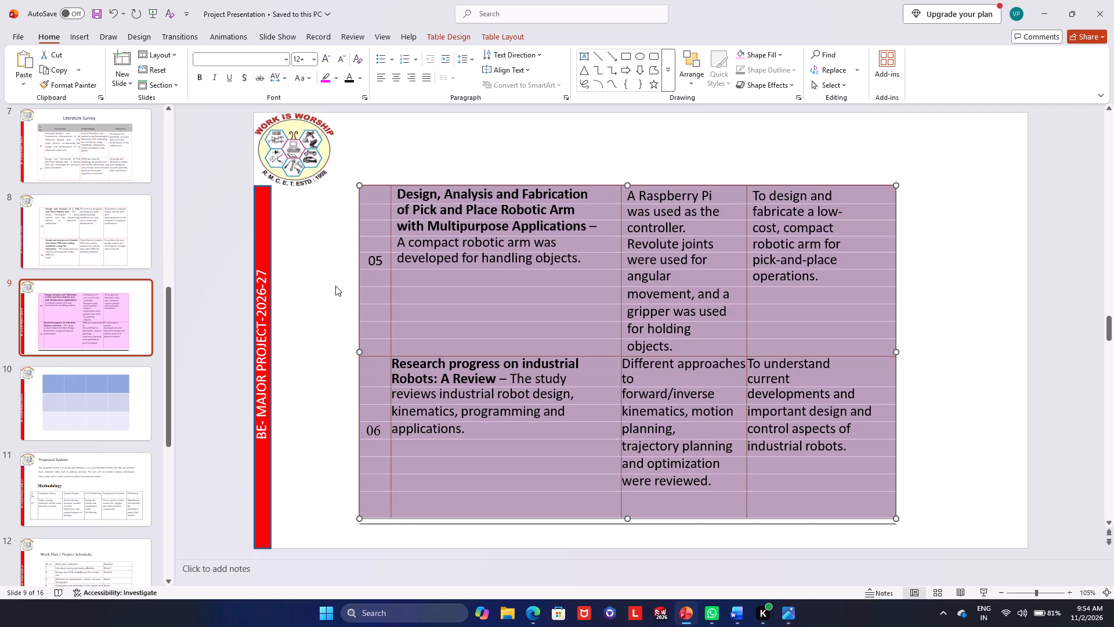
left_click(321, 287)
Go to slide 8, which holds Literature Survey rows 03 and 04.
left_click(97, 256)
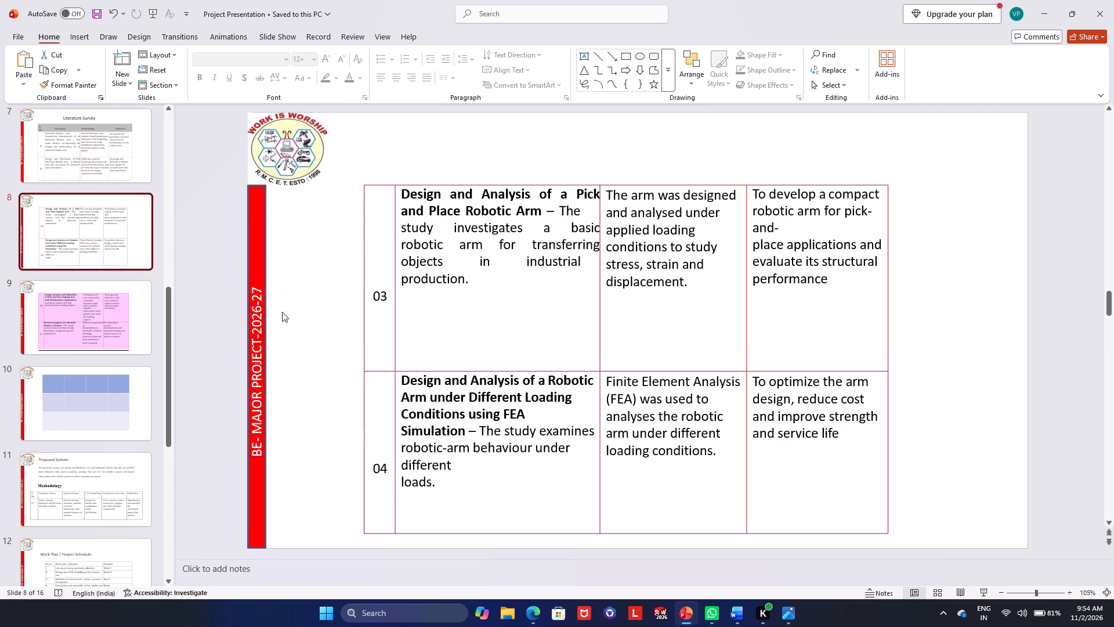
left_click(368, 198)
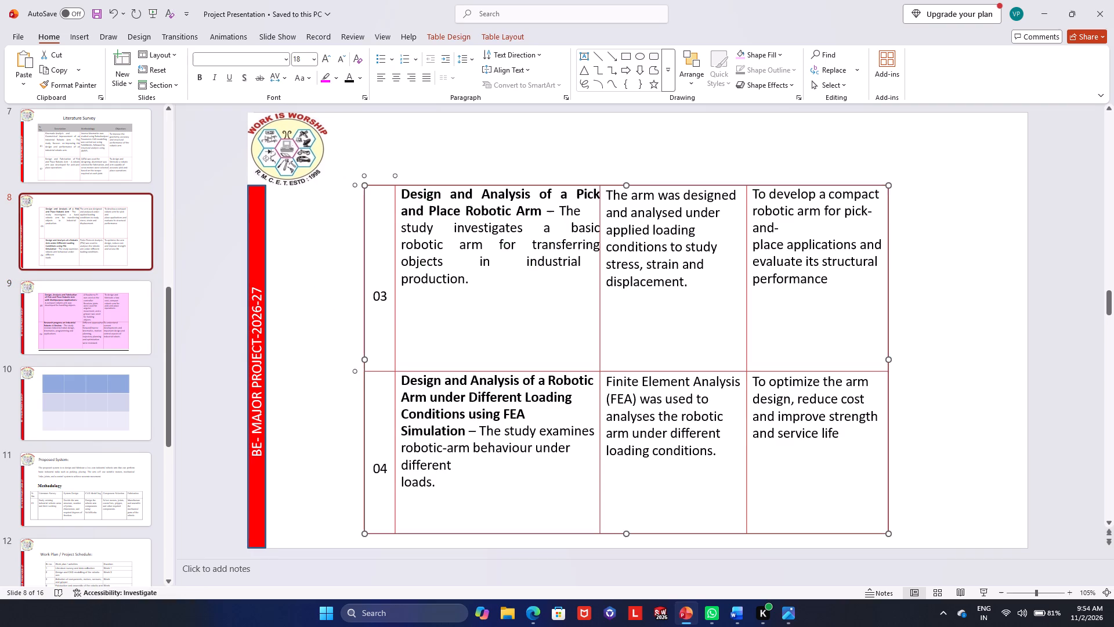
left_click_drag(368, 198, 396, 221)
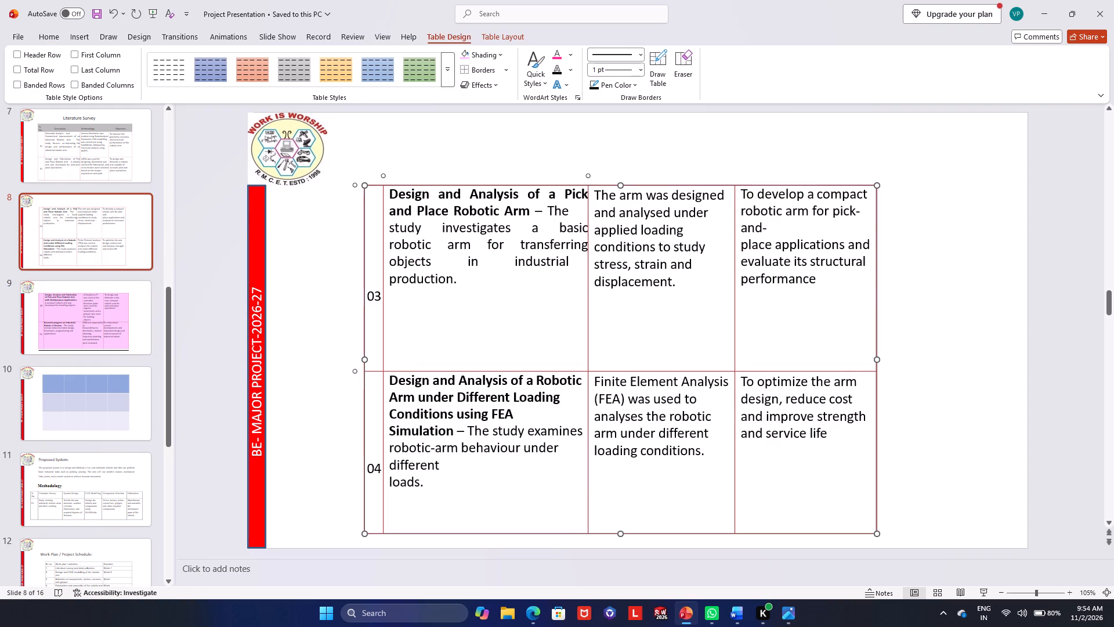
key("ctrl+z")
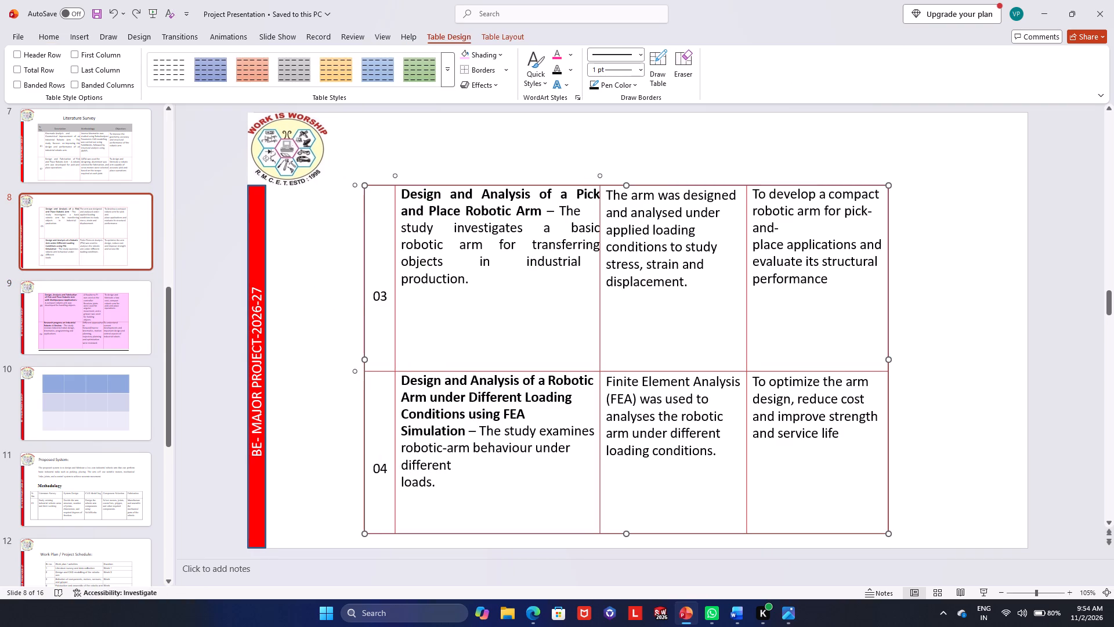
Select every cell of slide 8's Literature Survey table and bring up its formatting options.
left_click(372, 202)
left_click_drag(372, 202, 791, 438)
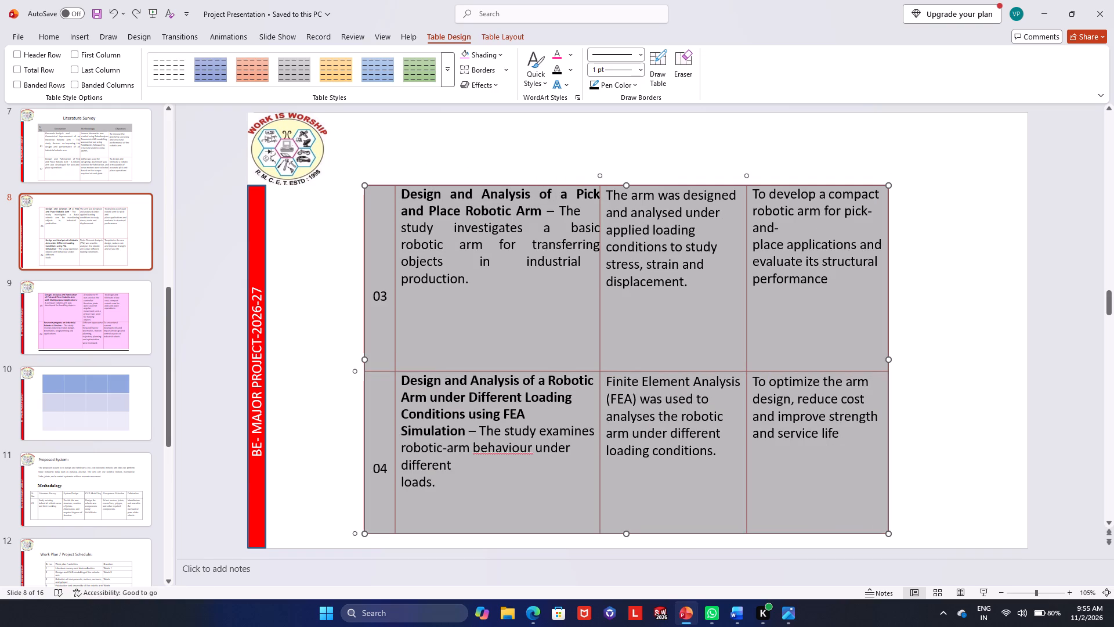
right_click(487, 154)
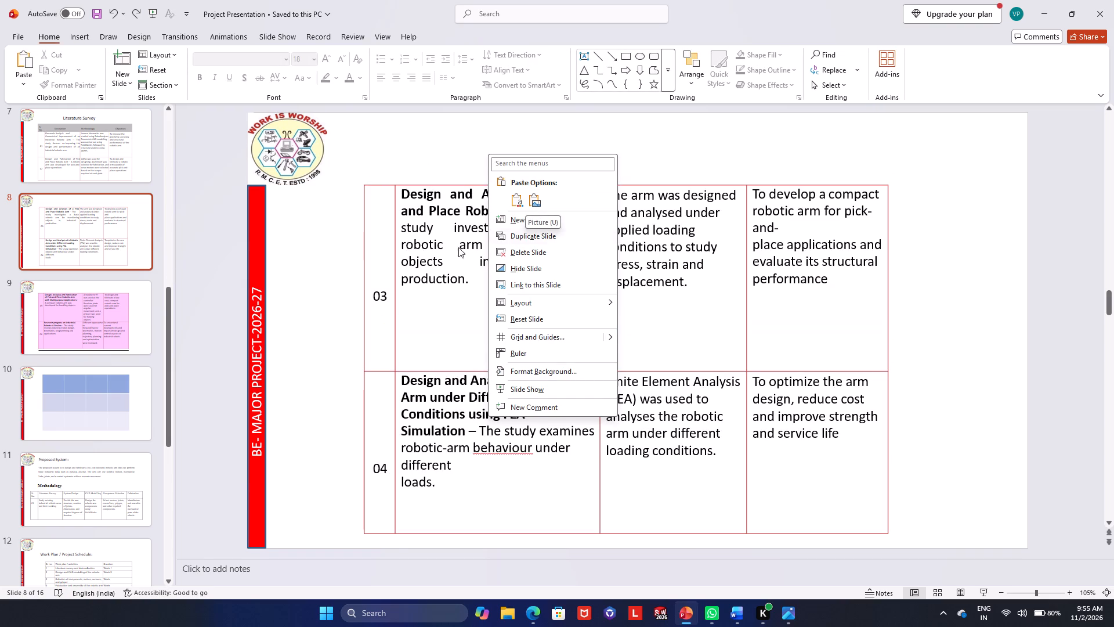
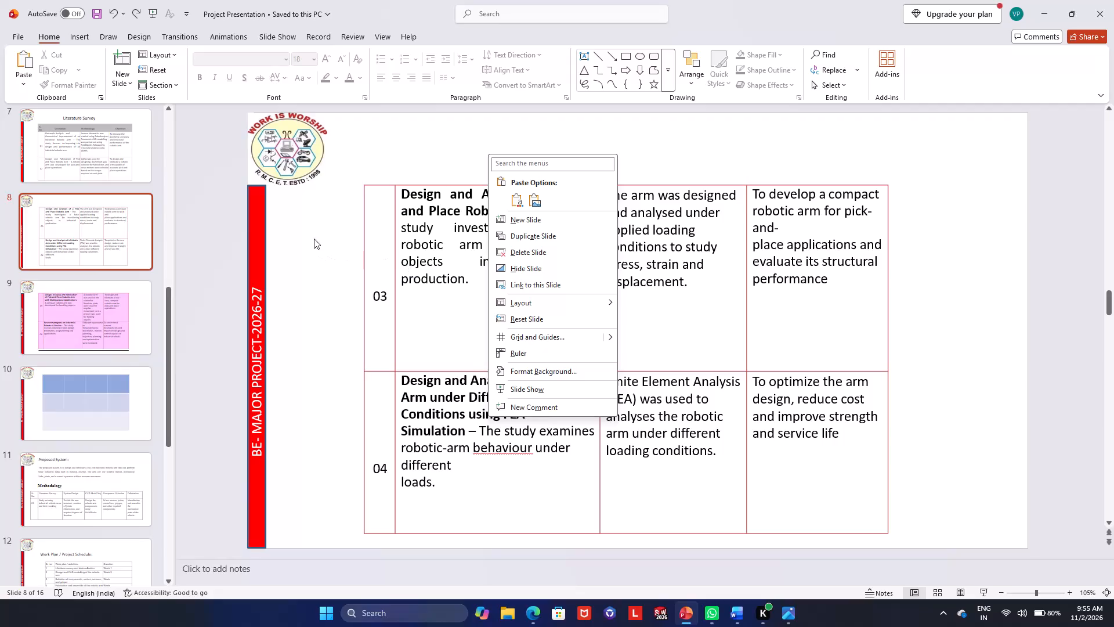
Fill every cell of slide 8's Literature Survey table with the recently used pale pink.
left_click(374, 214)
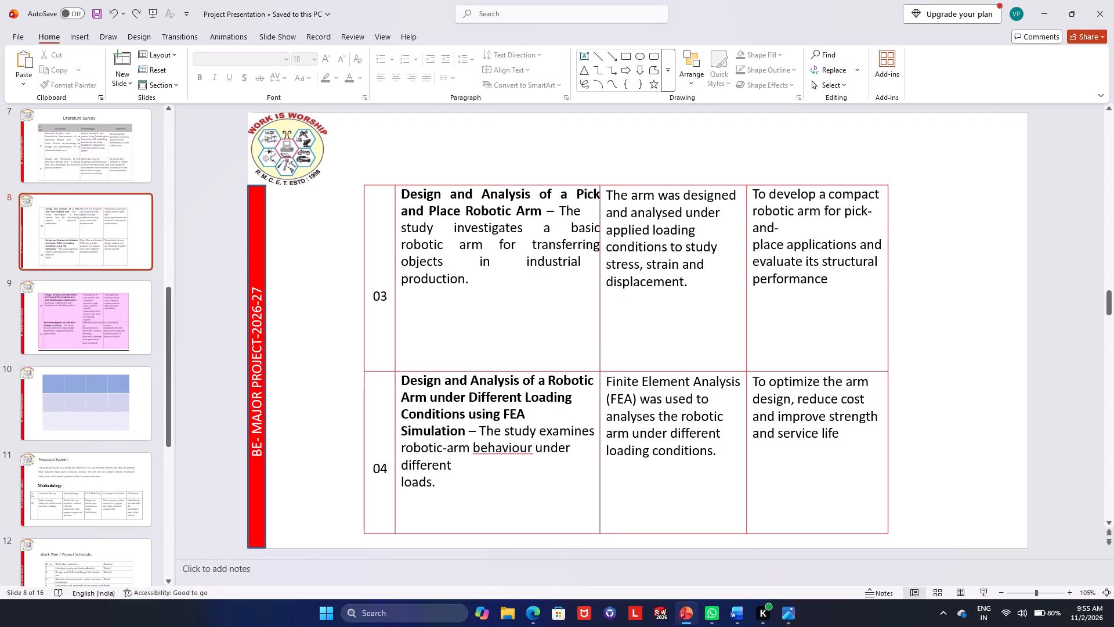
left_click_drag(371, 194, 776, 428)
right_click(776, 428)
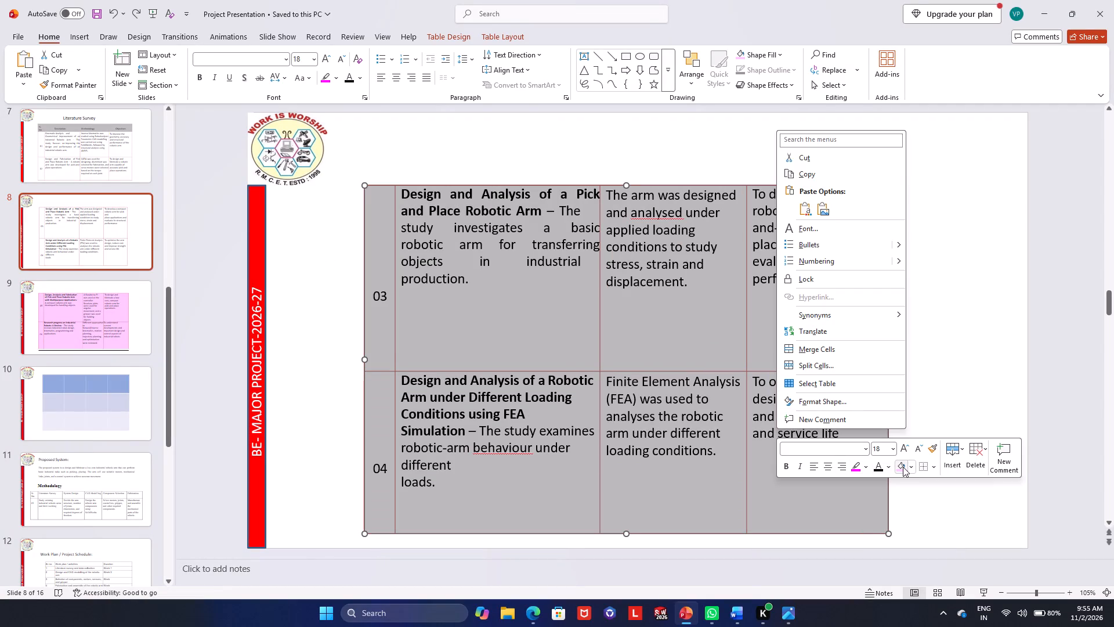
left_click(911, 466)
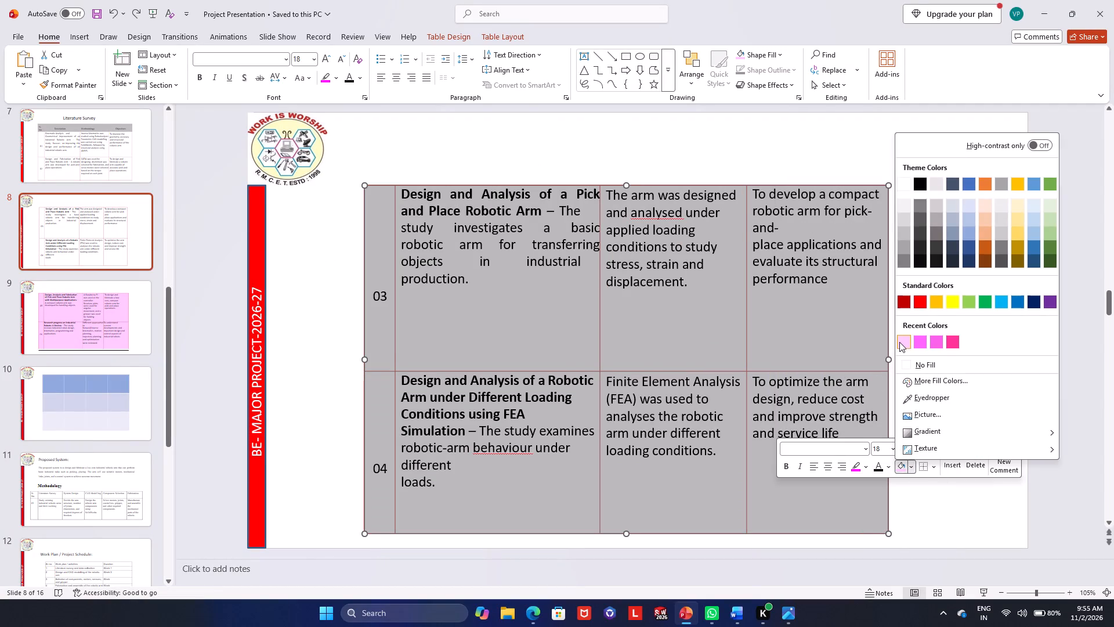
left_click(899, 342)
On slide 7, fill Literature Survey rows 01 and 02 with the same pale pink, leaving out the grey header row.
scroll(103, 221, "up", 2)
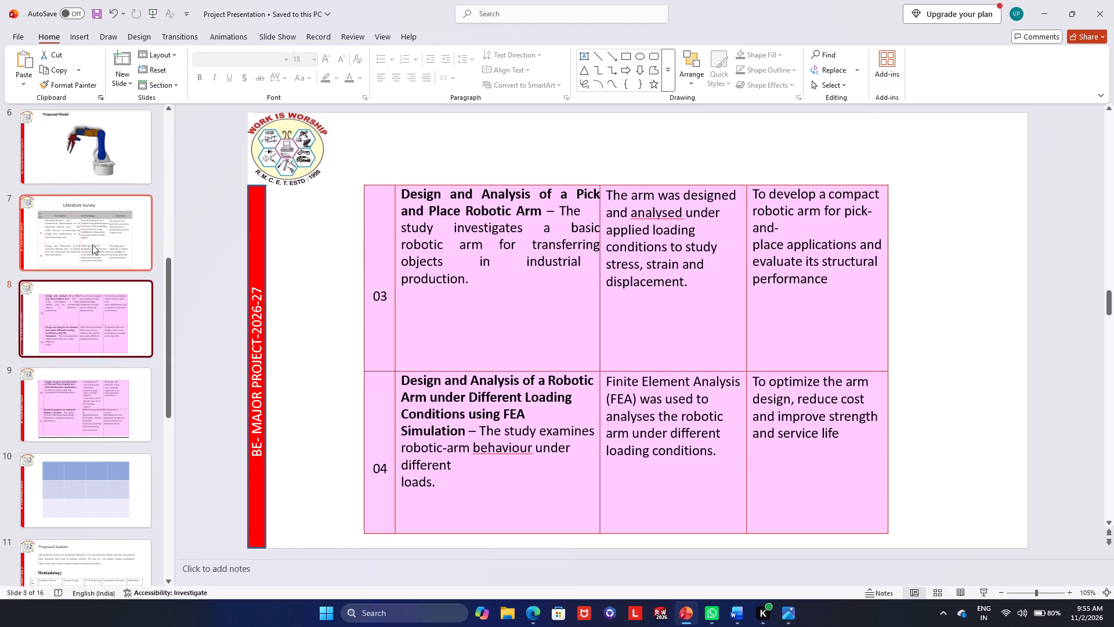
left_click(92, 245)
left_click(362, 269)
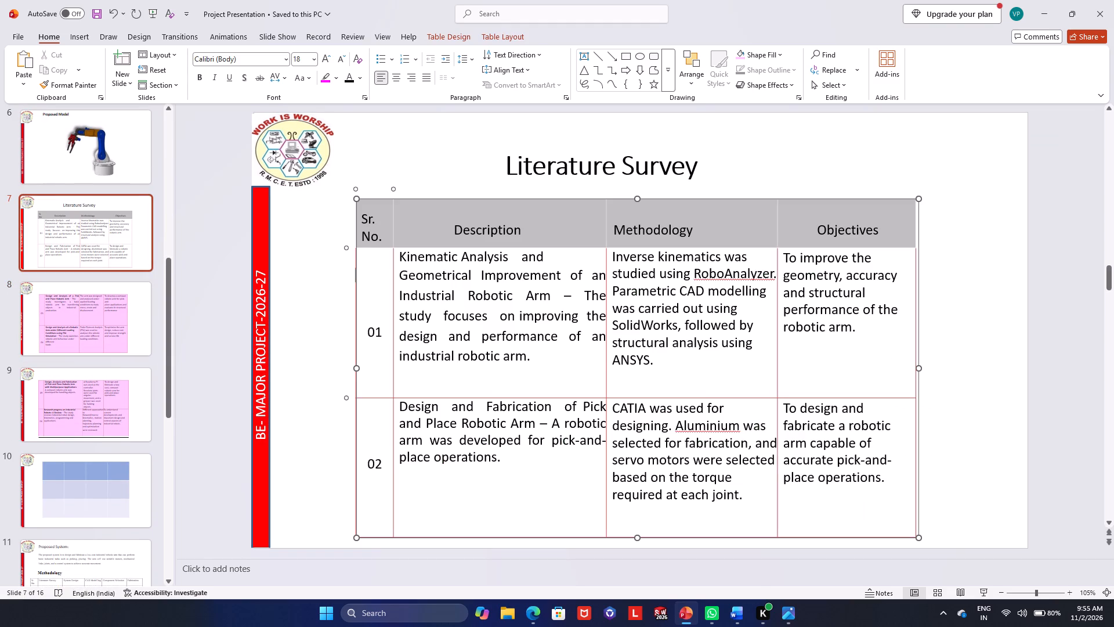
left_click_drag(362, 265, 797, 452)
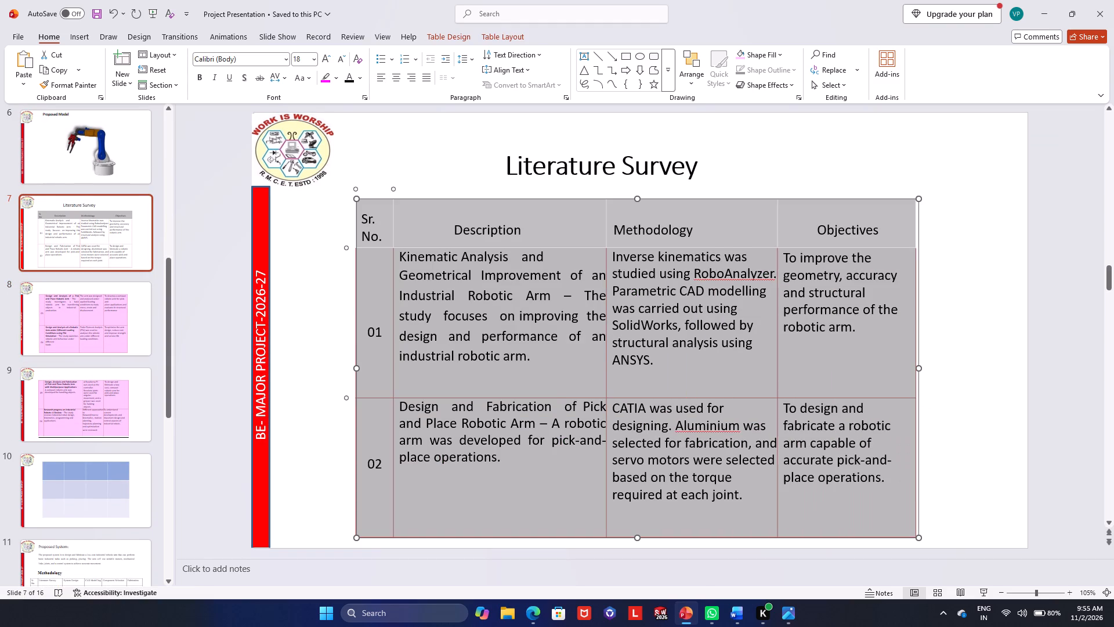
left_click_drag(797, 452, 814, 452)
right_click(816, 447)
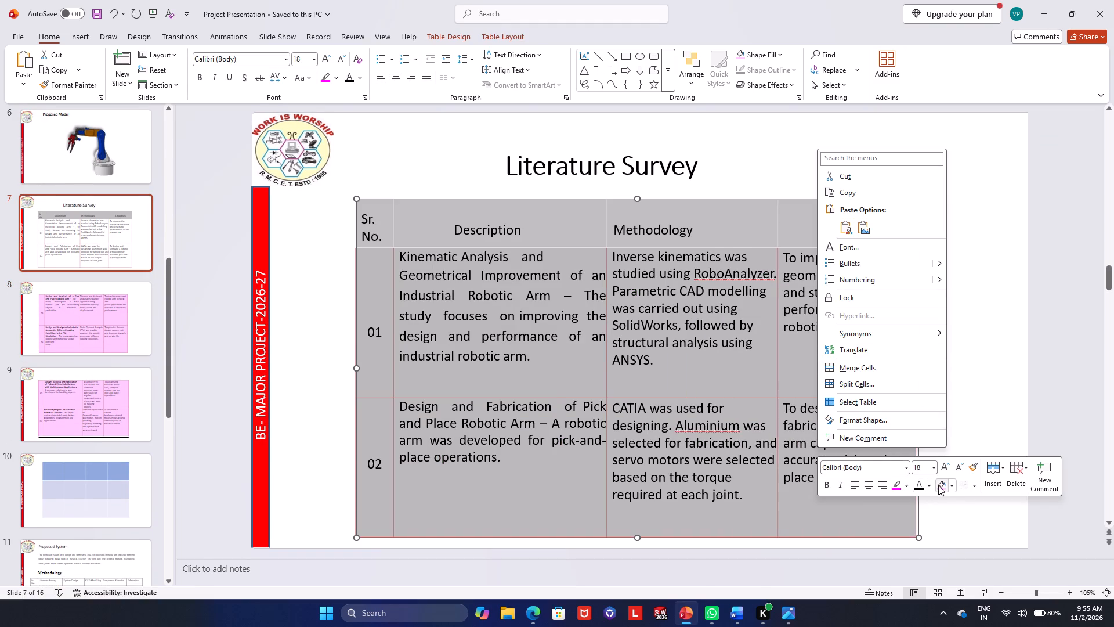
left_click(949, 488)
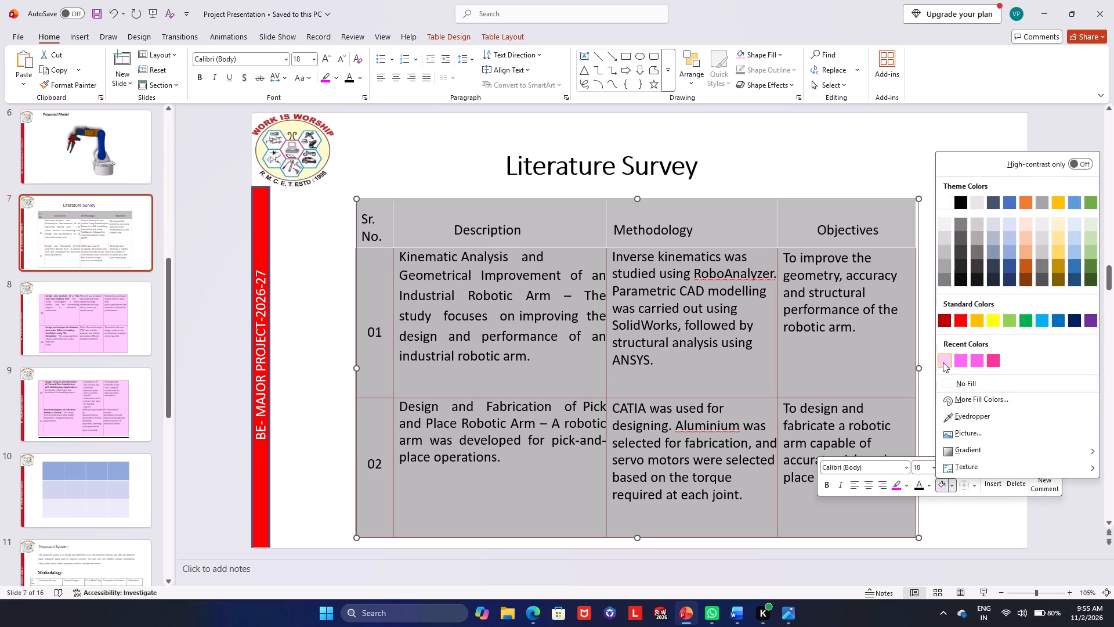
left_click(943, 362)
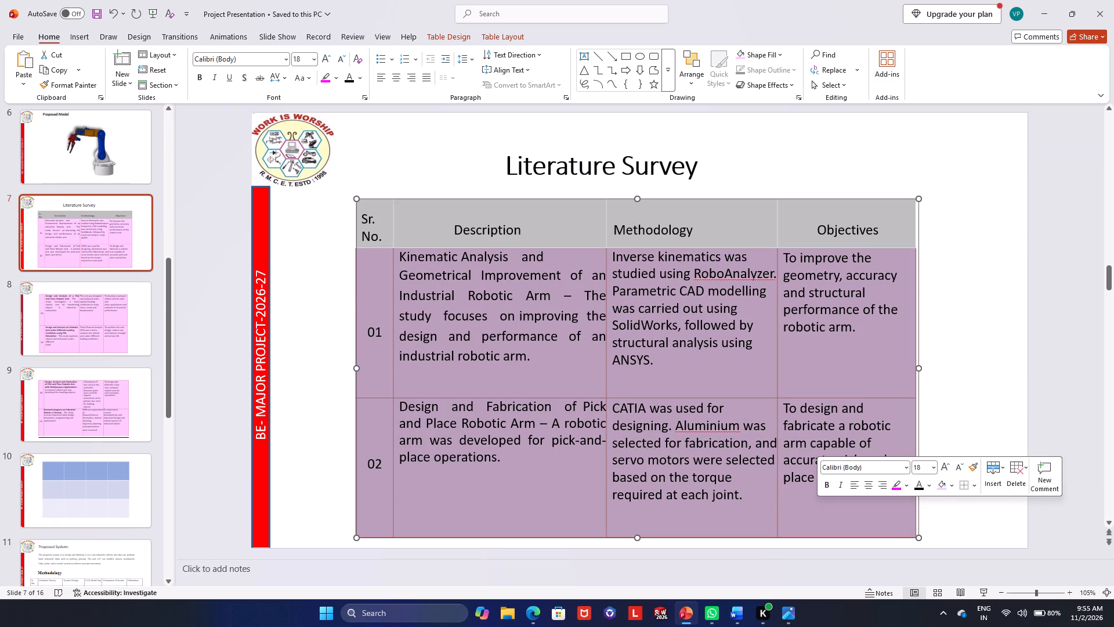
left_click(352, 146)
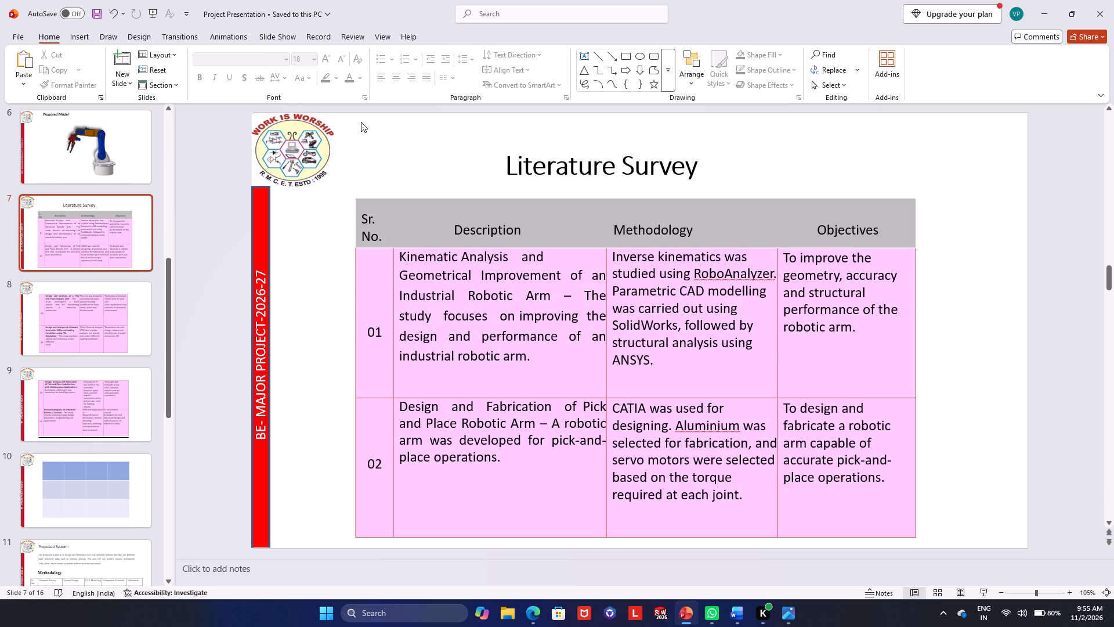
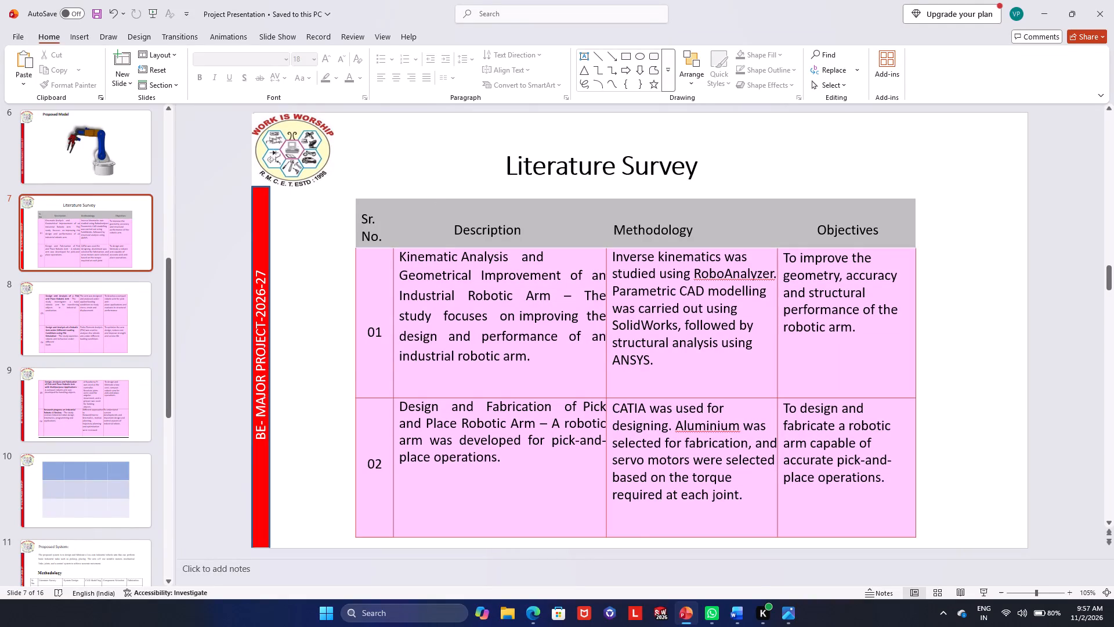
Fill the header row of slide 7's Literature Survey table with the second-darkest orange theme colour.
left_click(426, 218)
left_click_drag(364, 210, 382, 222)
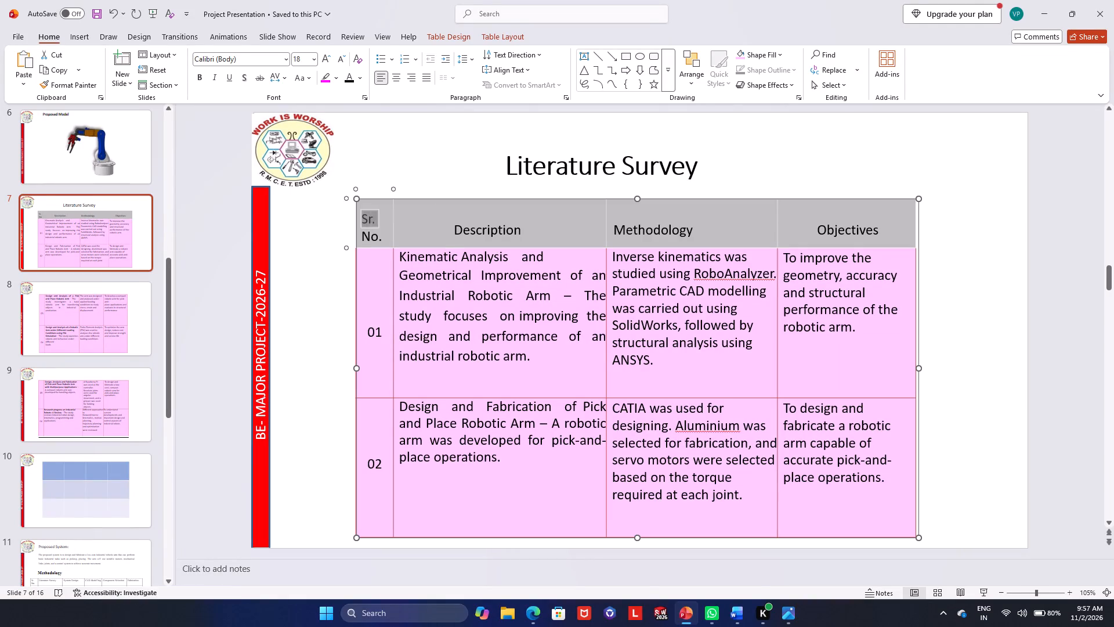
left_click_drag(382, 222, 828, 235)
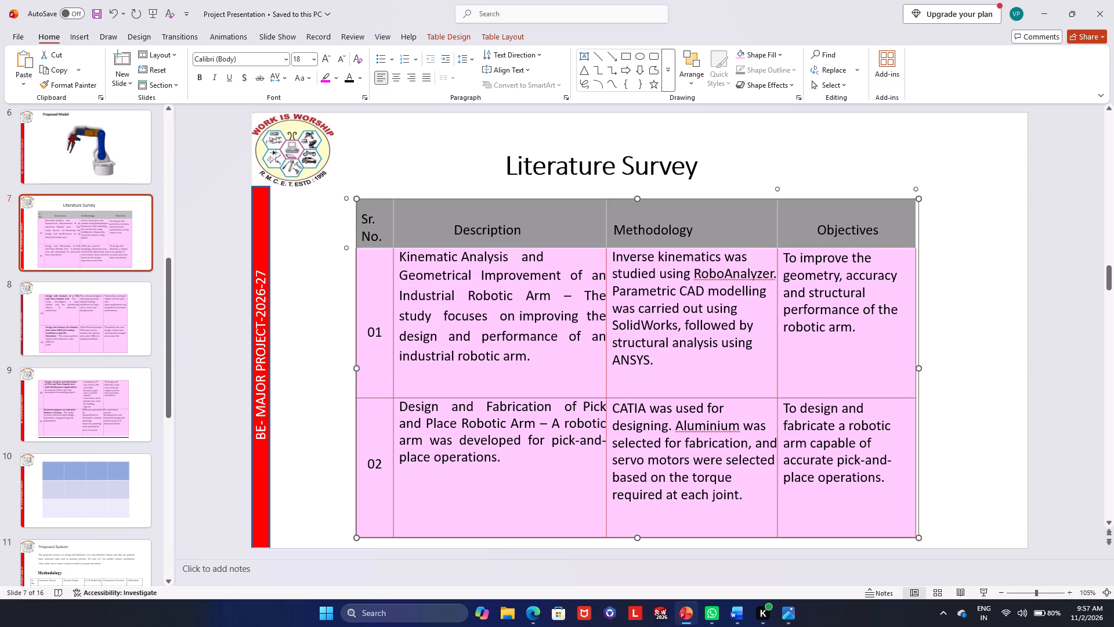
right_click(689, 202)
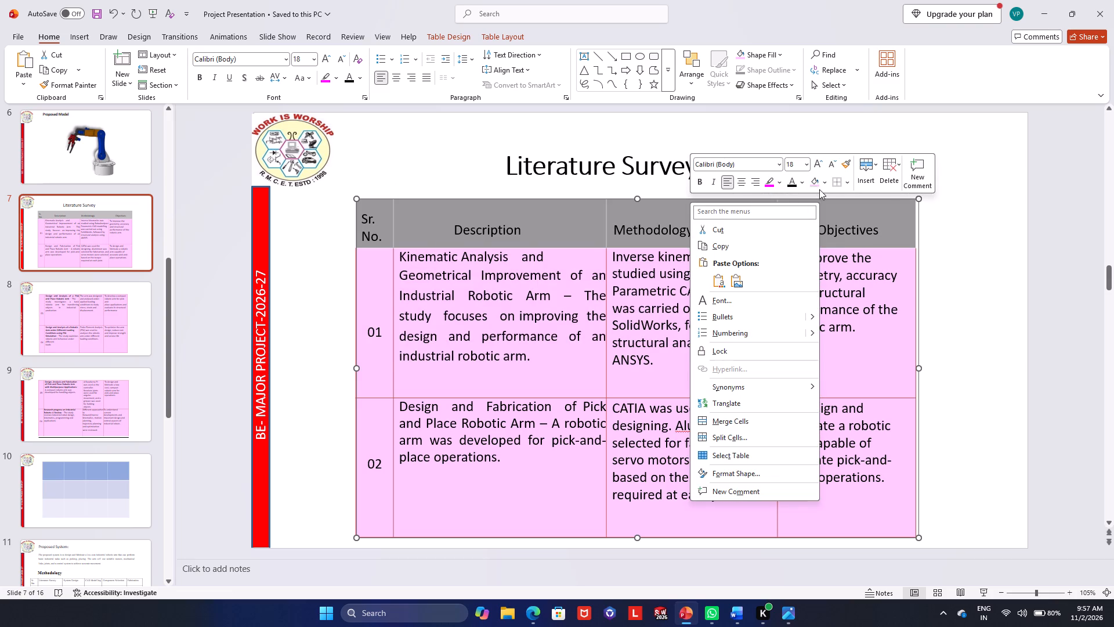
left_click(827, 185)
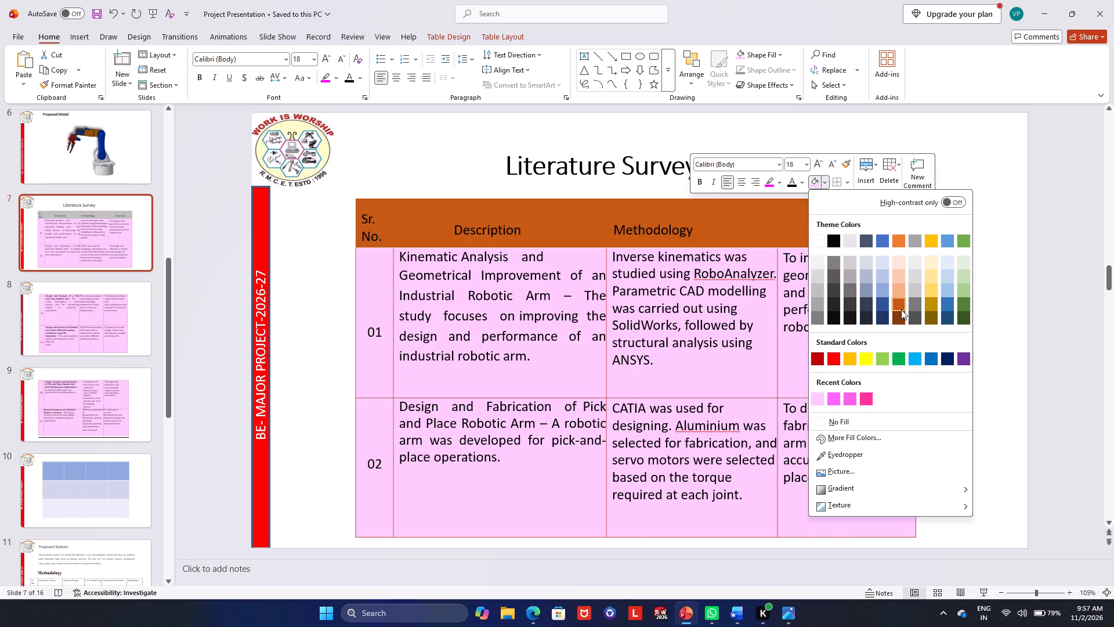
left_click(901, 309)
left_click(302, 258)
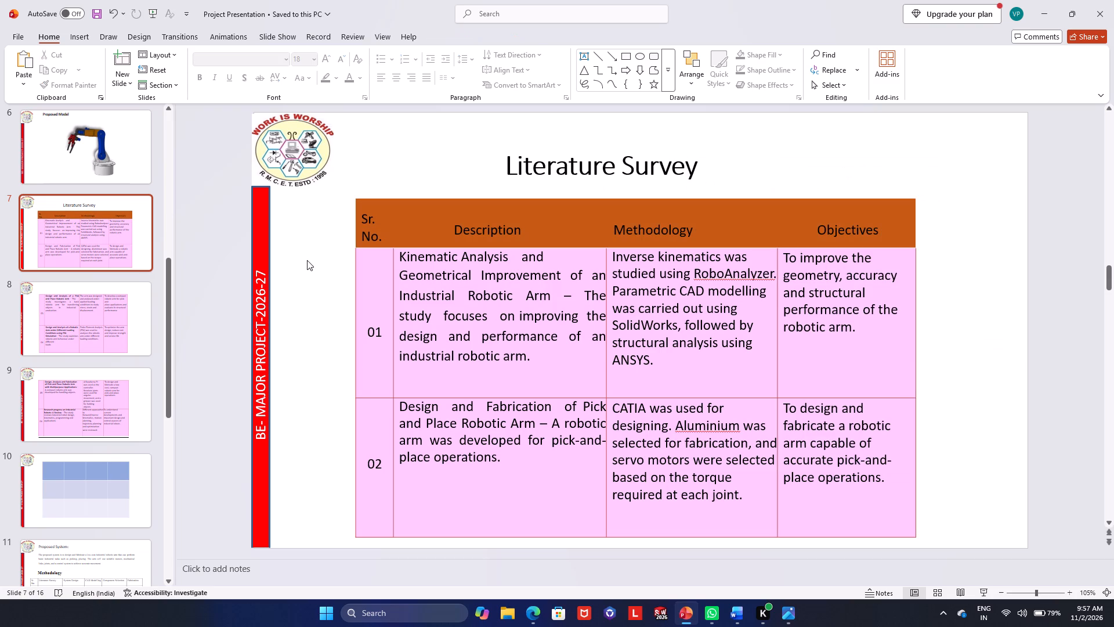
right_click(389, 214)
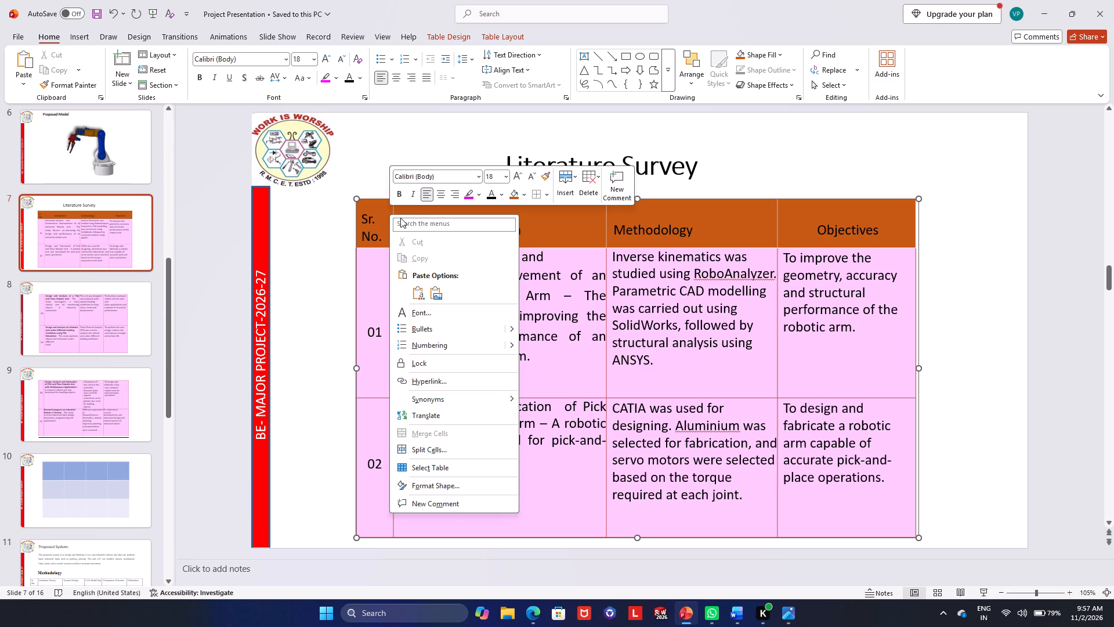
left_click(578, 313)
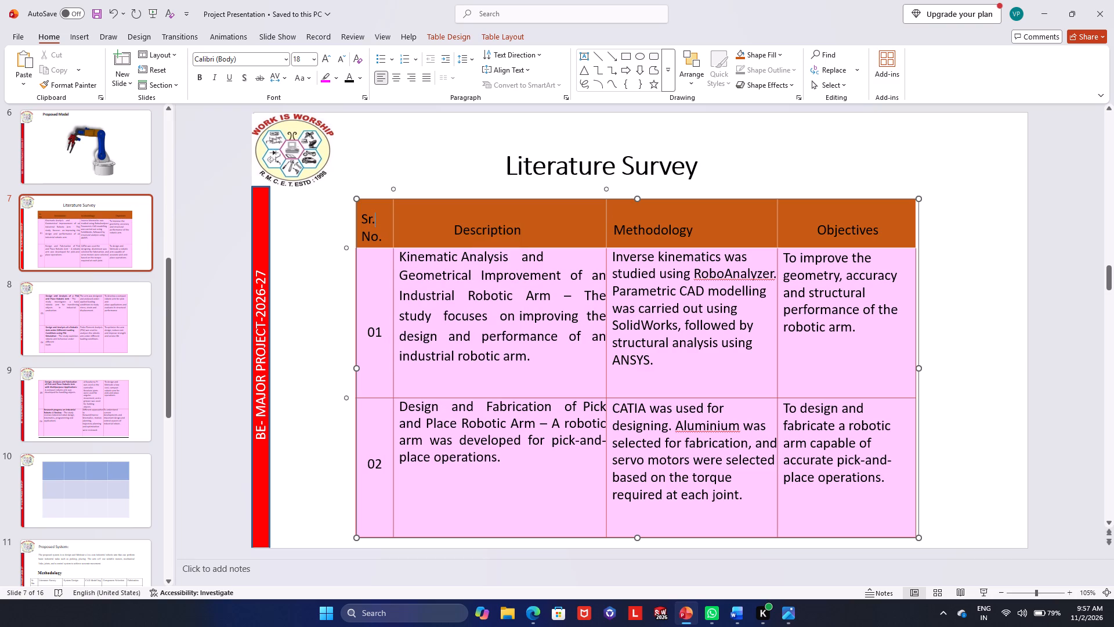
Fill Literature Survey rows 01 and 02 on slide 7 with a light salmon red from the standard colour palette.
left_click(375, 258)
left_click_drag(373, 258, 734, 419)
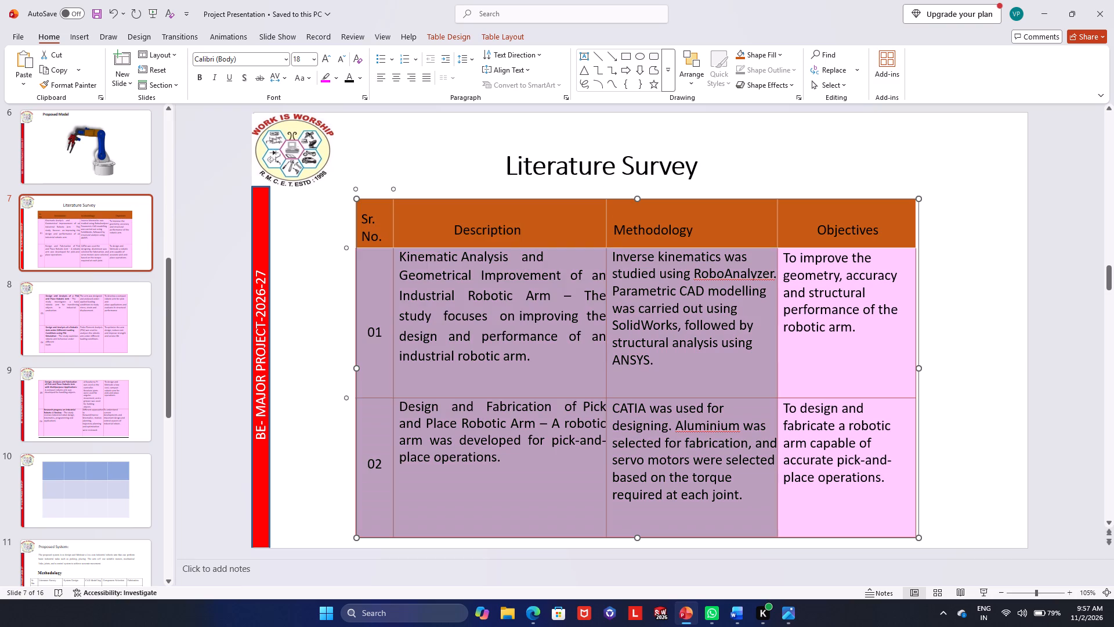
left_click_drag(734, 419, 823, 463)
right_click(450, 280)
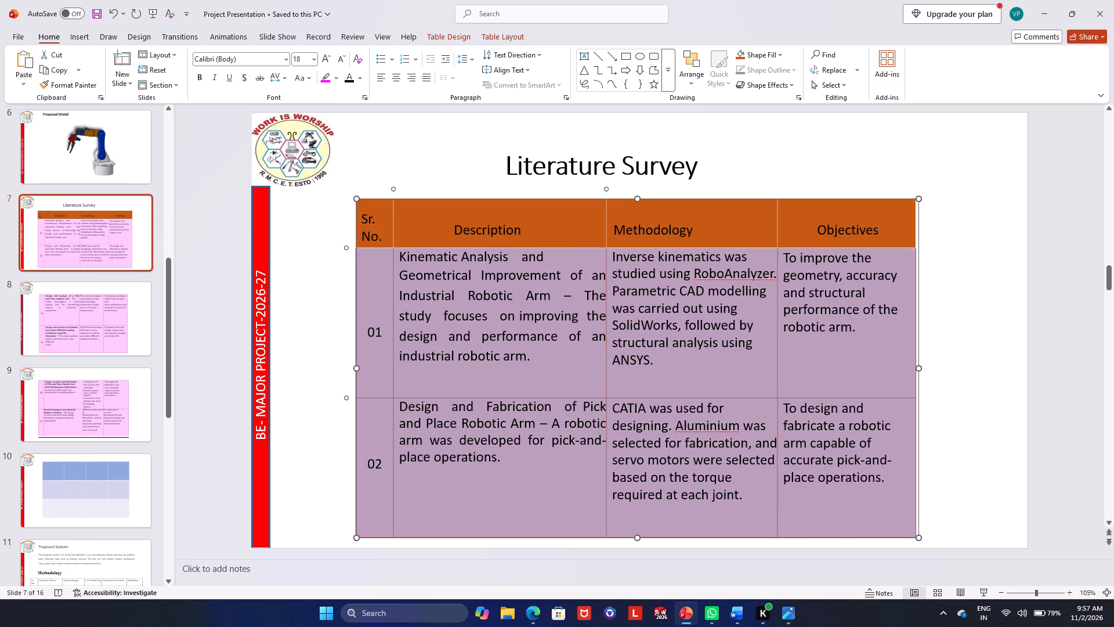
left_click(586, 258)
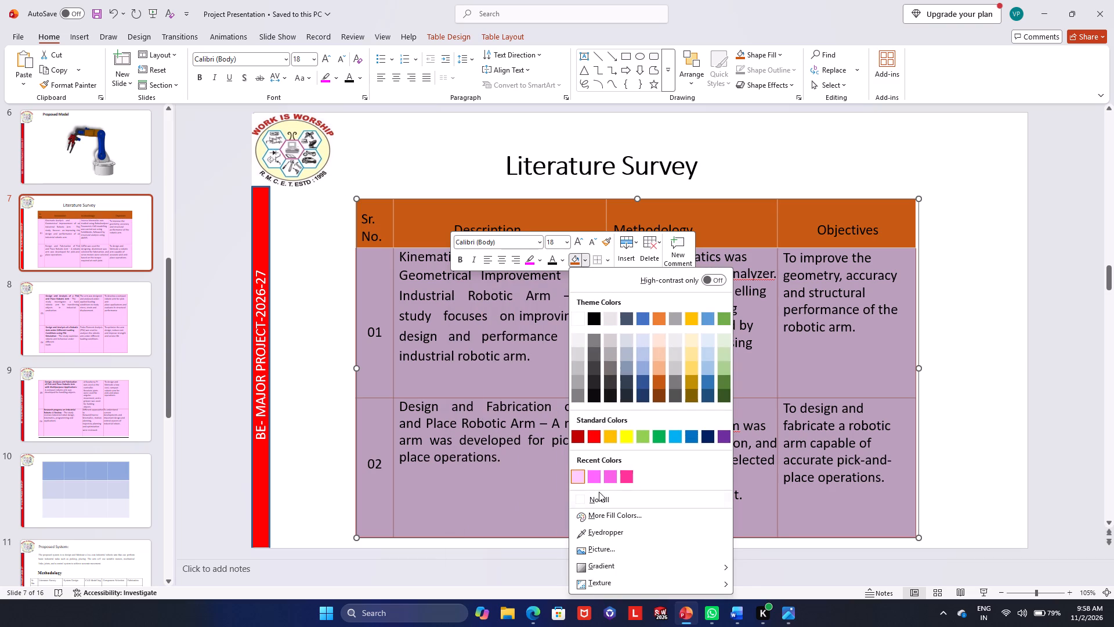
left_click(606, 514)
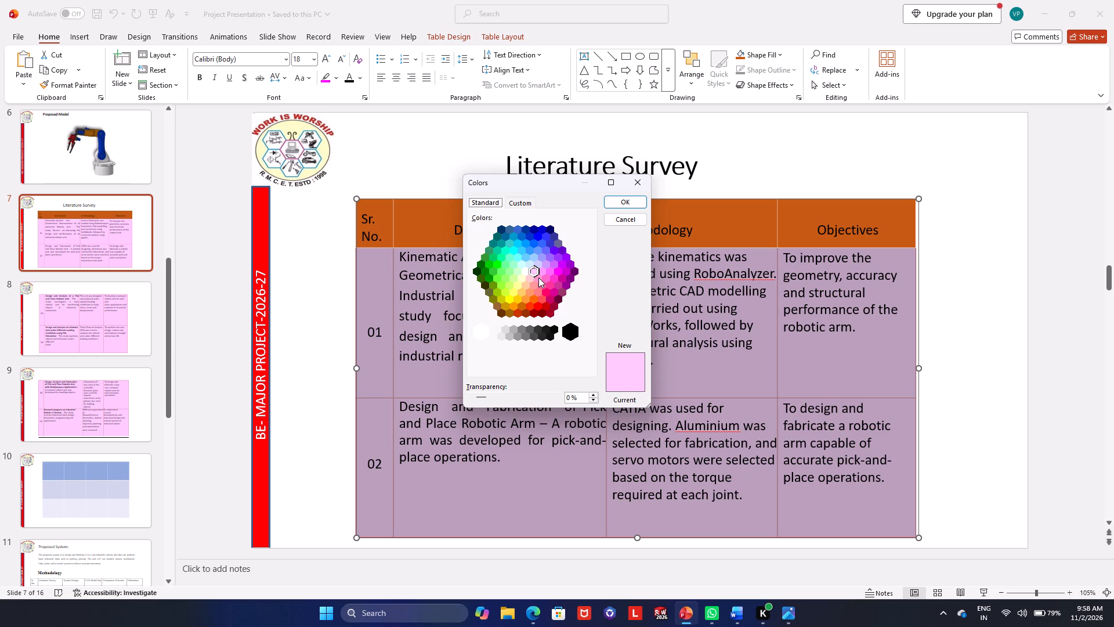
left_click(515, 305)
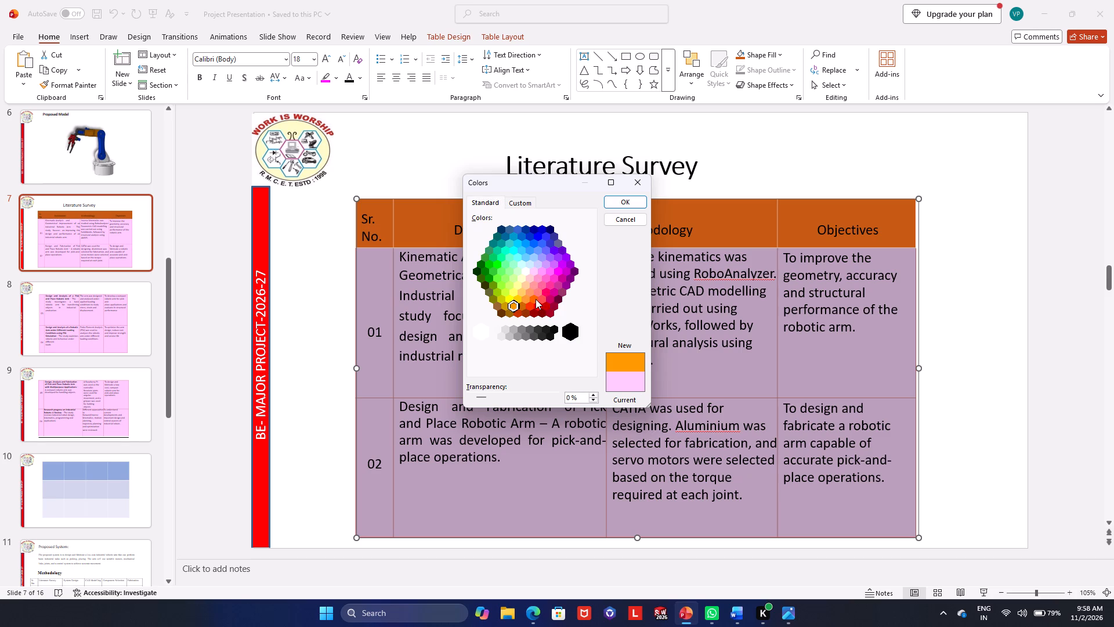
left_click(536, 299)
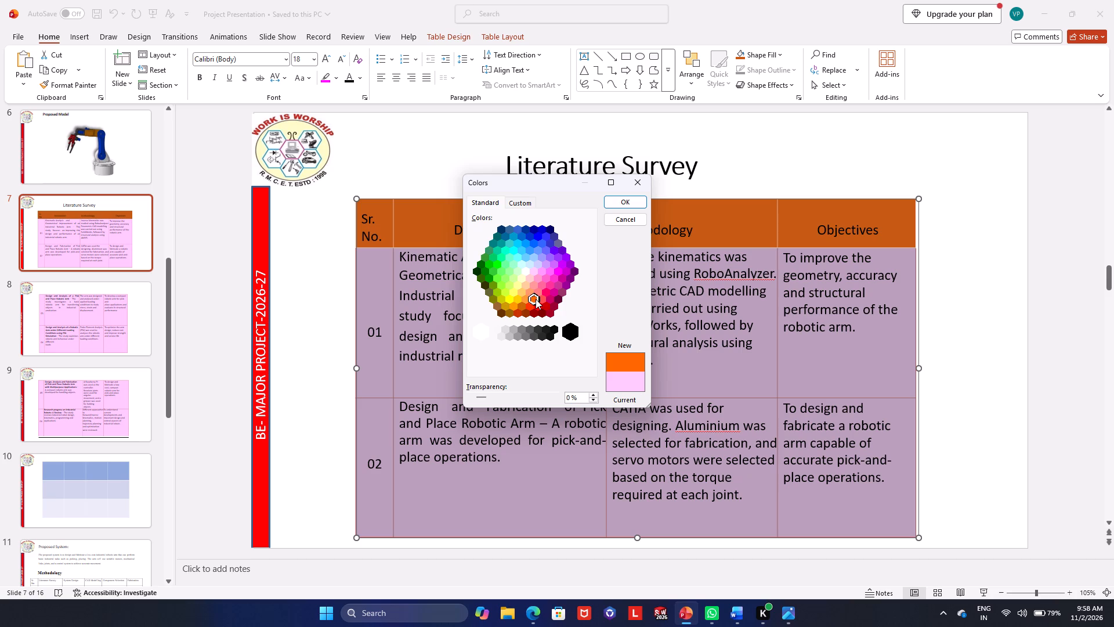
left_click(541, 290)
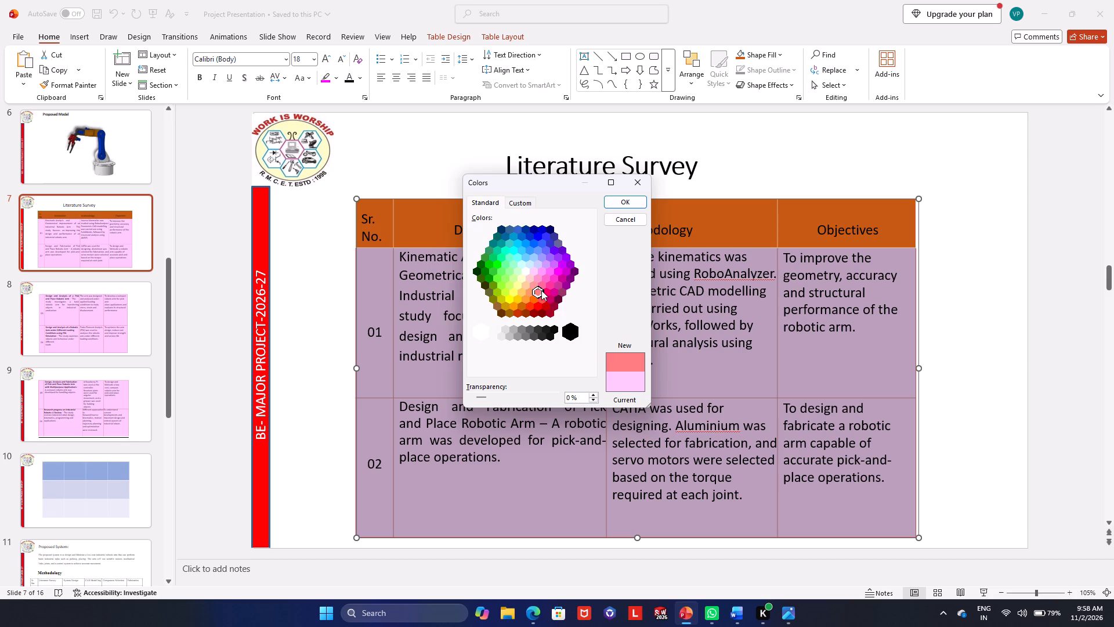
left_click(613, 362)
left_click(621, 197)
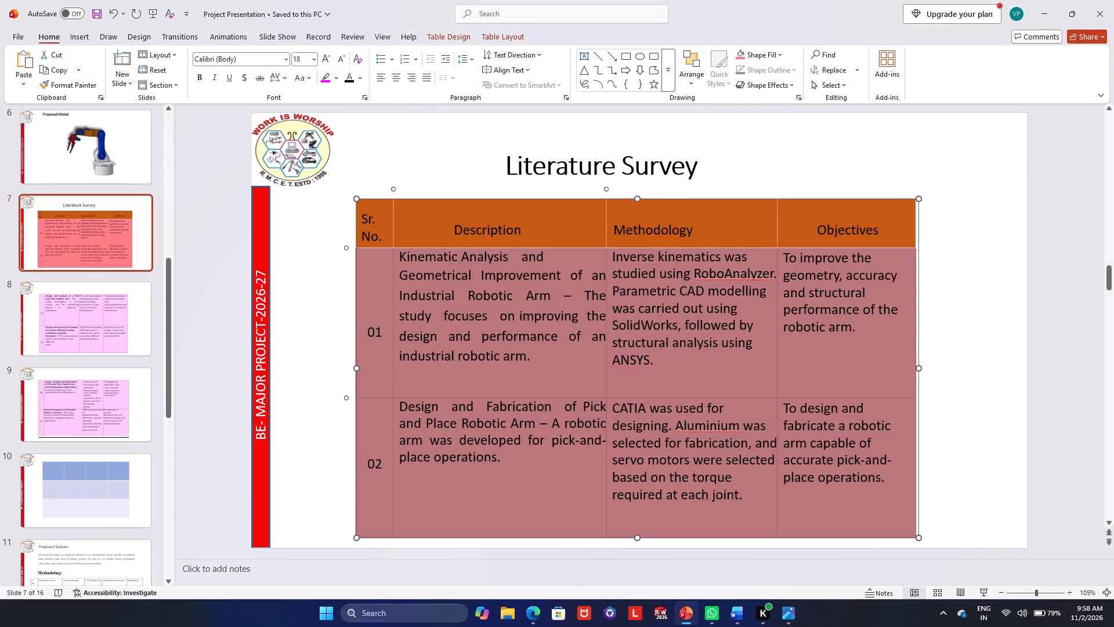
left_click(426, 227)
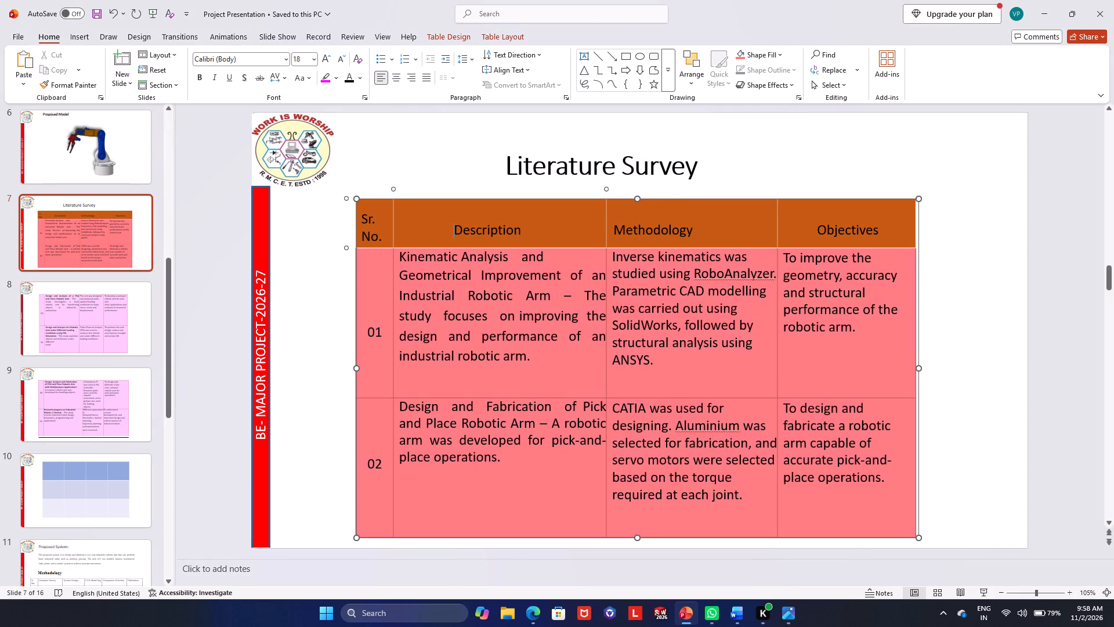
left_click(330, 222)
For Literature Survey rows 01 and 02 on slide 7, choose the custom dusty pink fill #D98DAF (RGB 217, 141, 175).
left_click(383, 264)
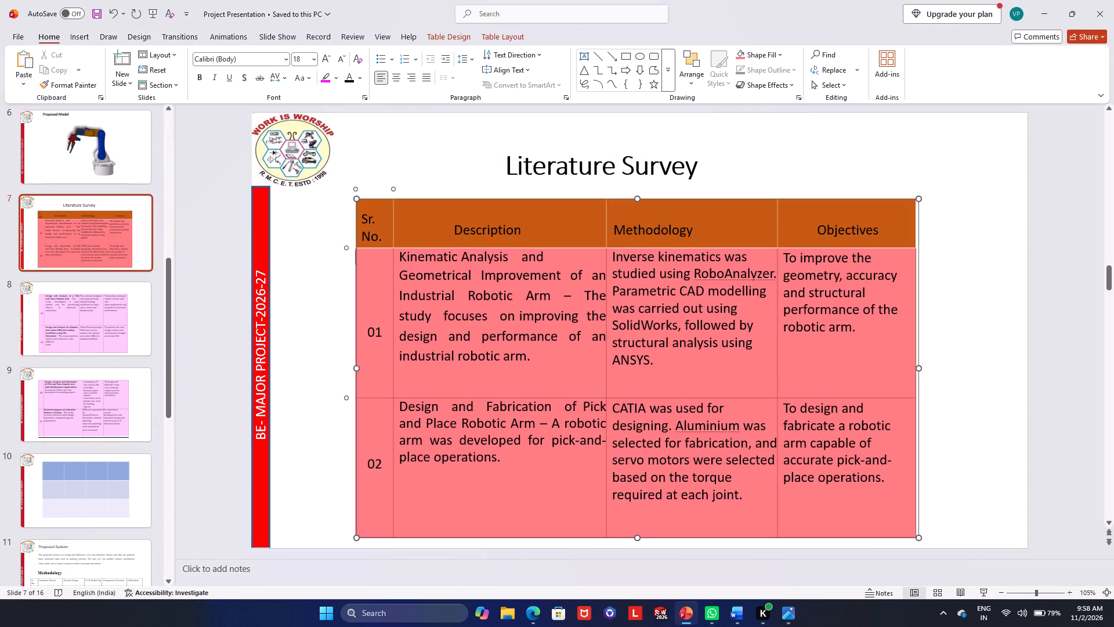
left_click_drag(371, 262, 805, 473)
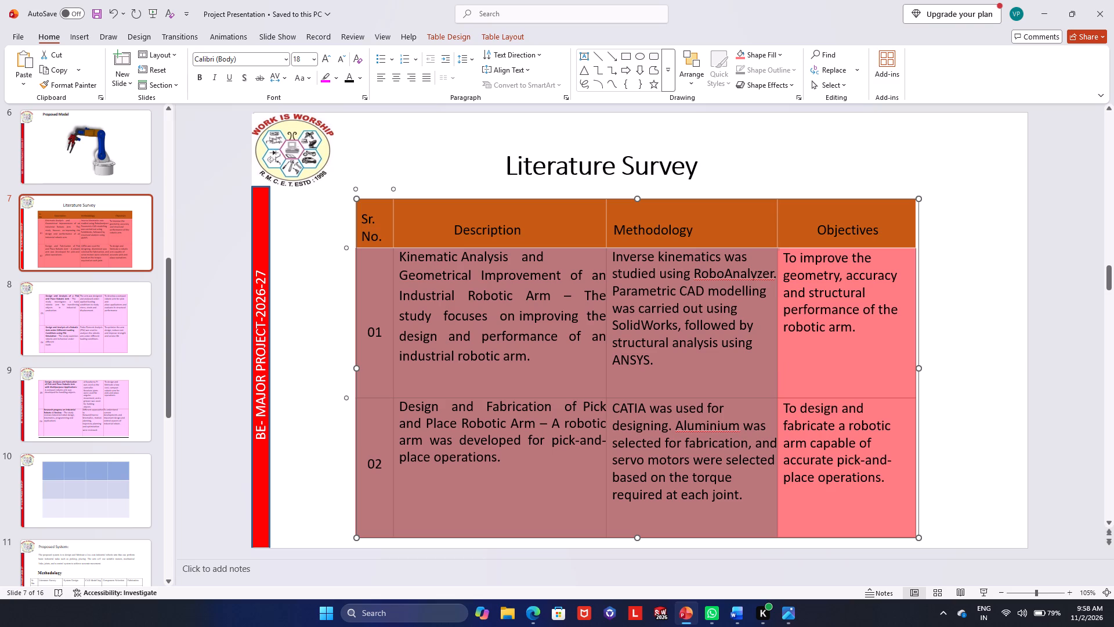
left_click_drag(805, 473, 829, 481)
right_click(672, 338)
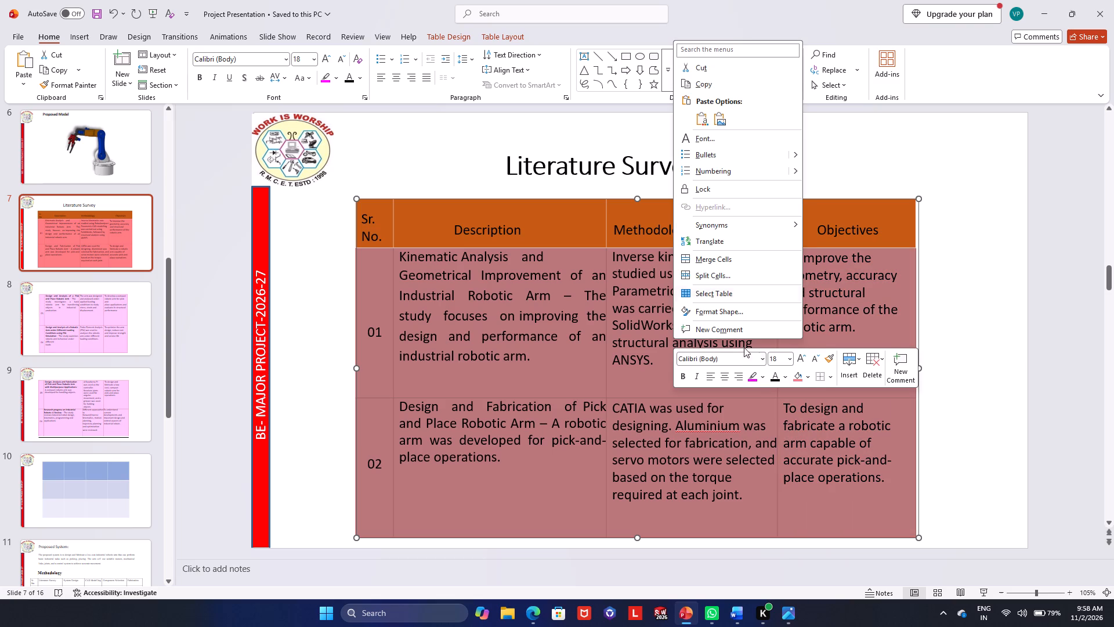
left_click(806, 381)
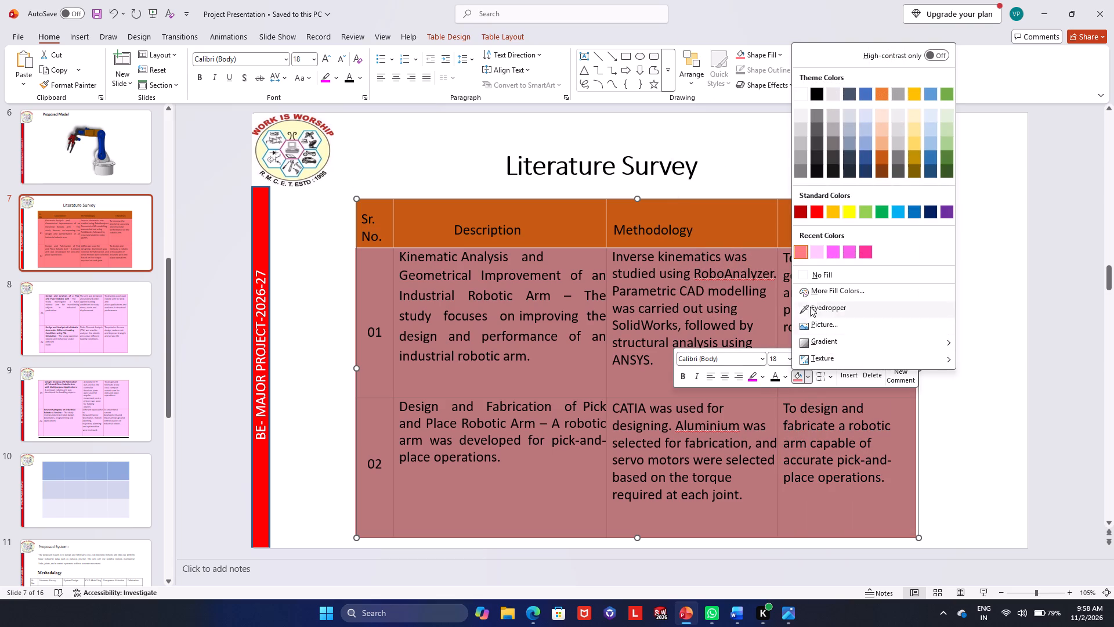
left_click(816, 290)
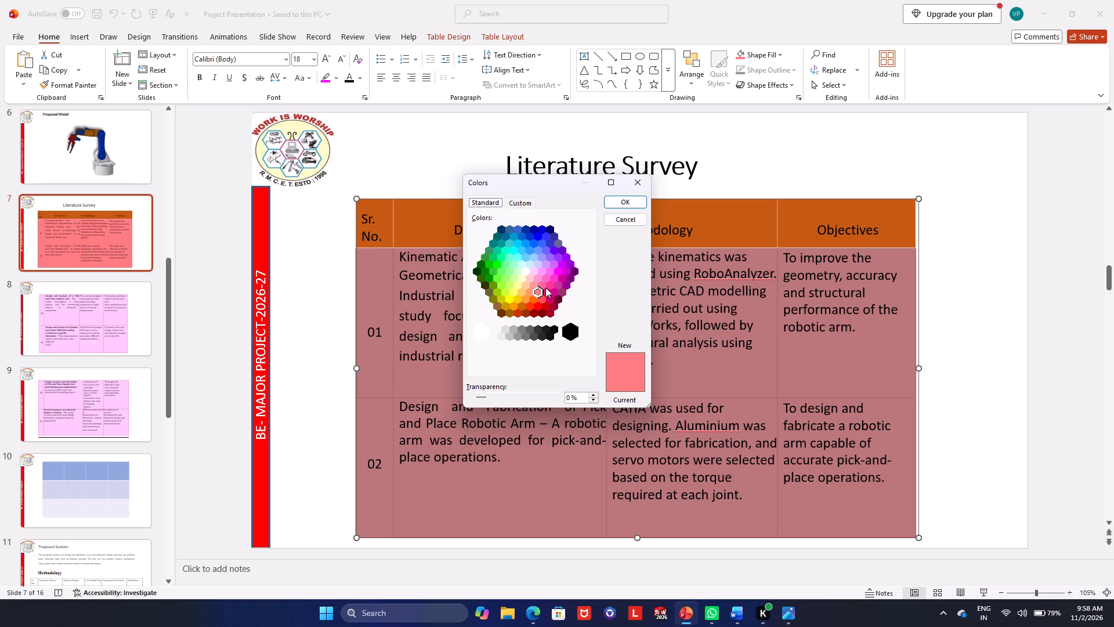
left_click(540, 282)
scroll(548, 300, "down", 1)
left_click(510, 203)
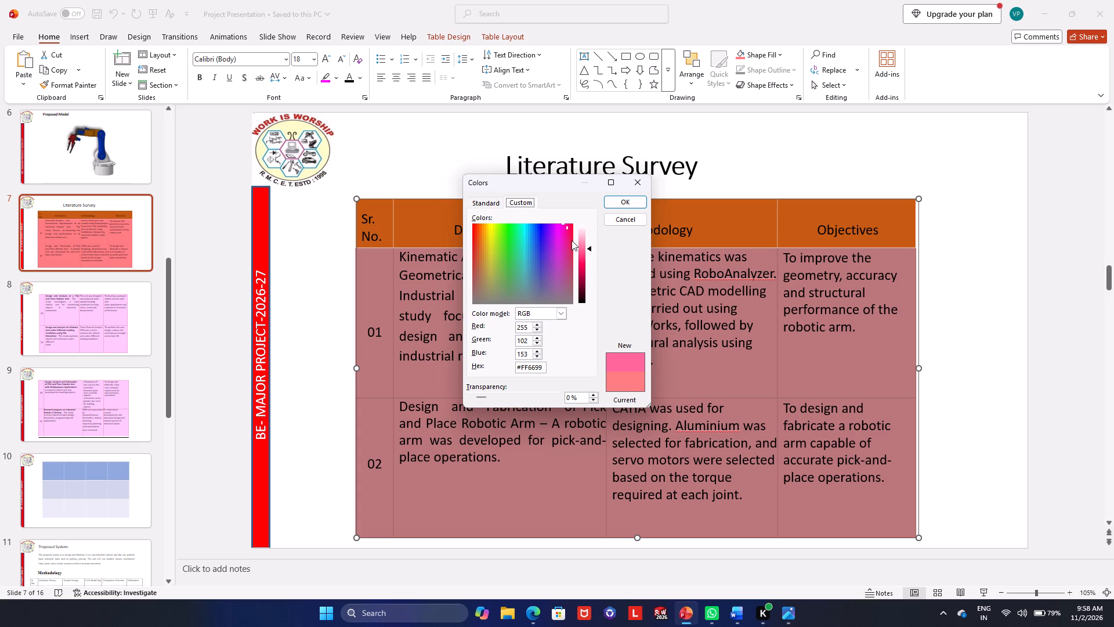
left_click_drag(567, 233, 562, 264)
left_click(562, 264)
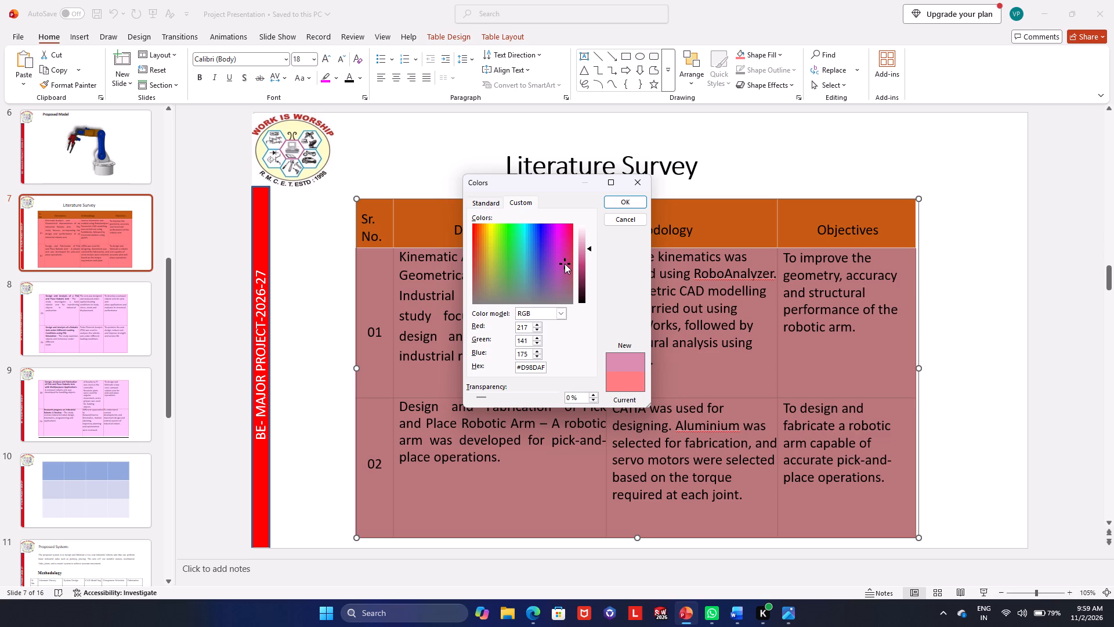
Apply the custom dusty pink fill #D98DAF to Literature Survey rows 01 and 02 on slide 7 and deselect the table.
left_click(565, 264)
left_click(623, 201)
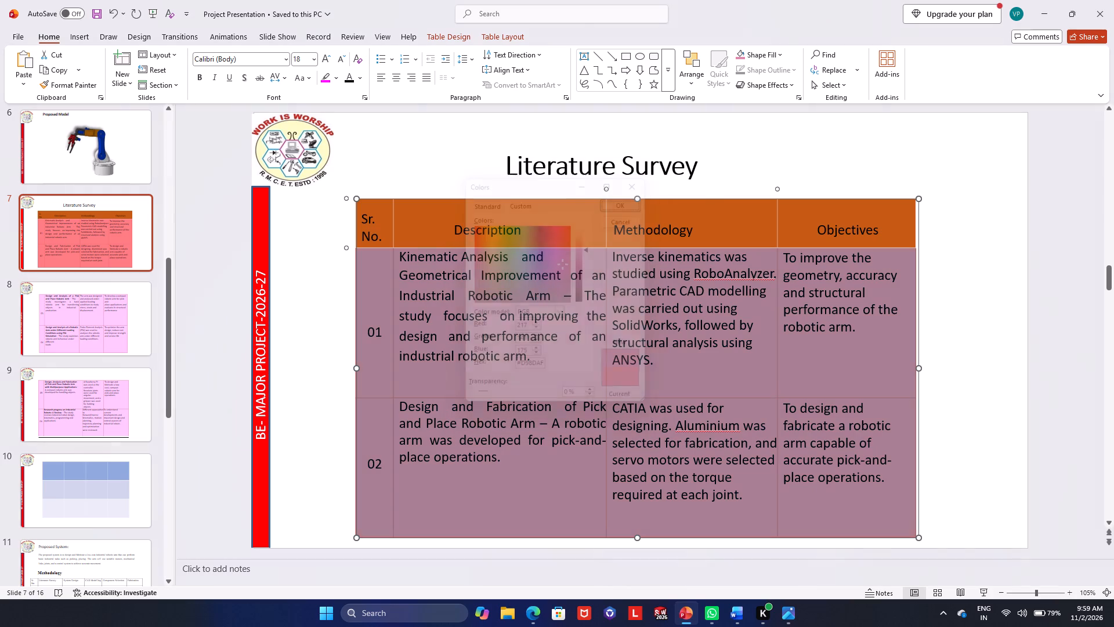
left_click(323, 287)
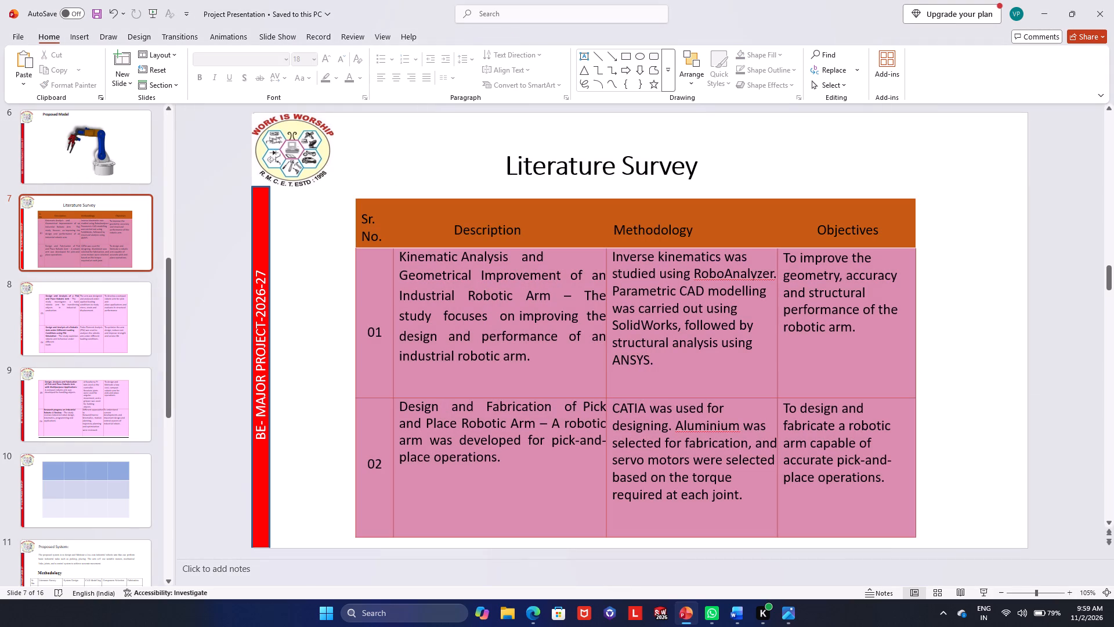
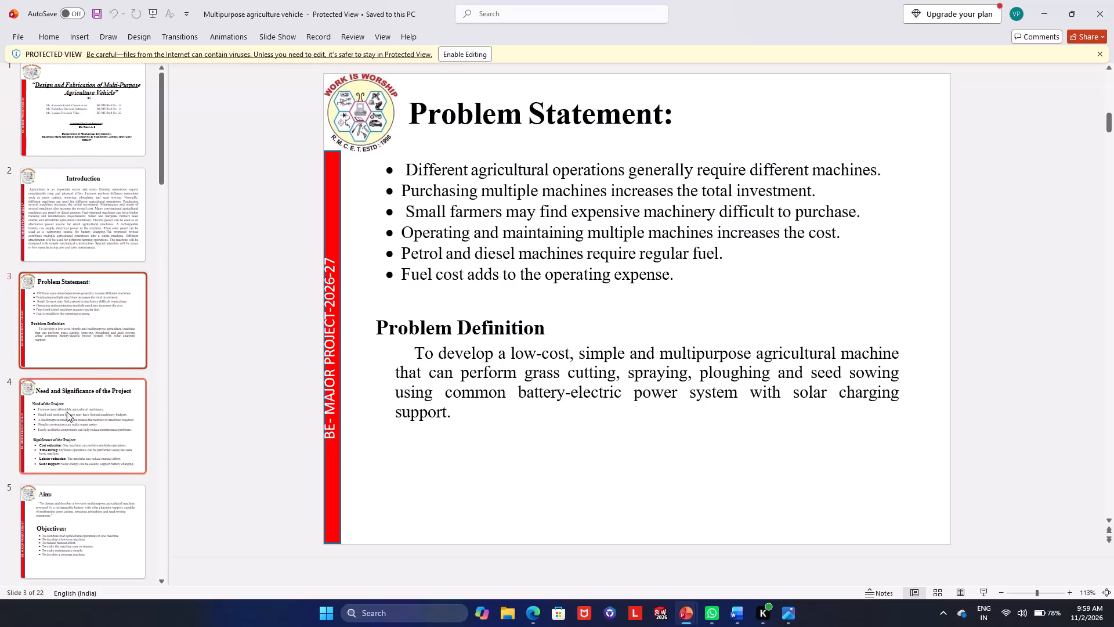
In the Multipurpose agriculture vehicle presentation, go to the Literature Review table on slide 7 and try to select it as a colour reference.
scroll(67, 412, "down", 4)
left_click(75, 463)
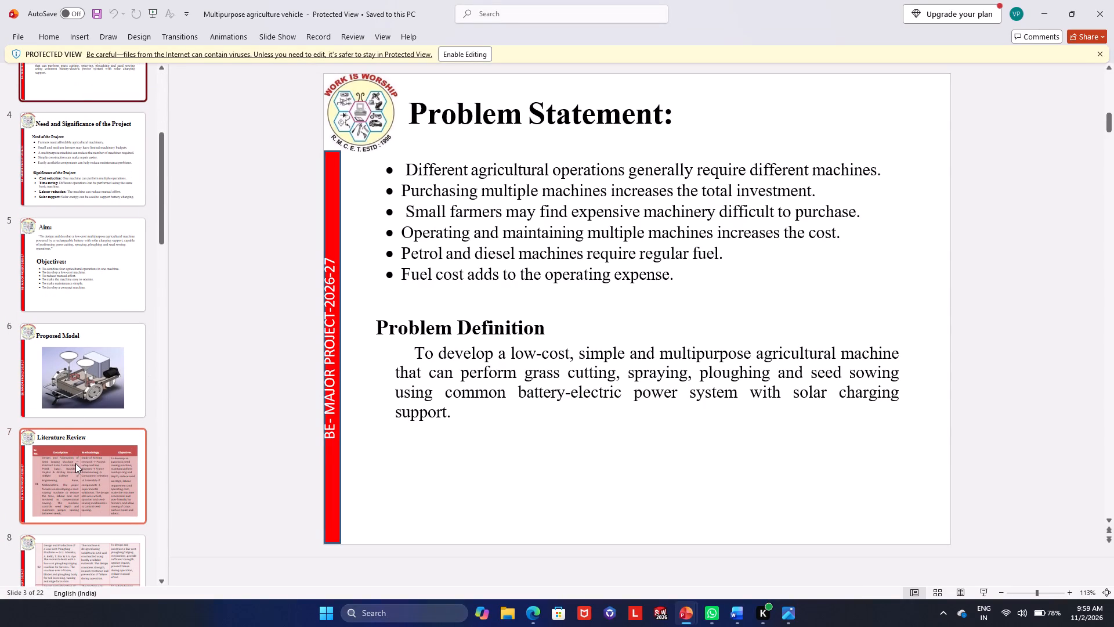
left_click_drag(422, 171, 452, 242)
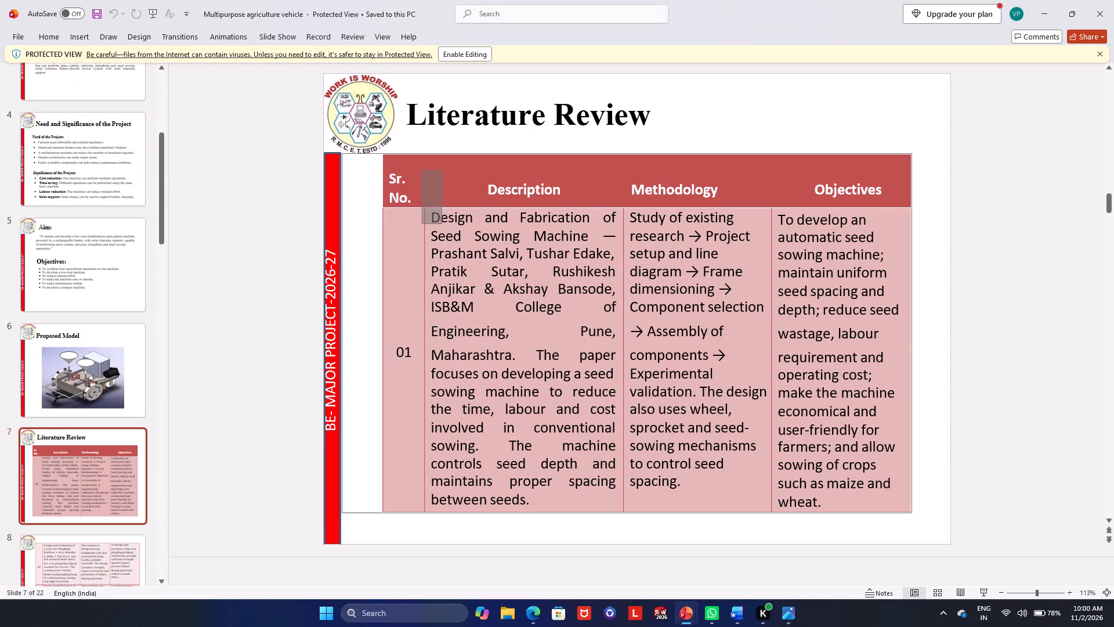
left_click_drag(452, 242, 910, 505)
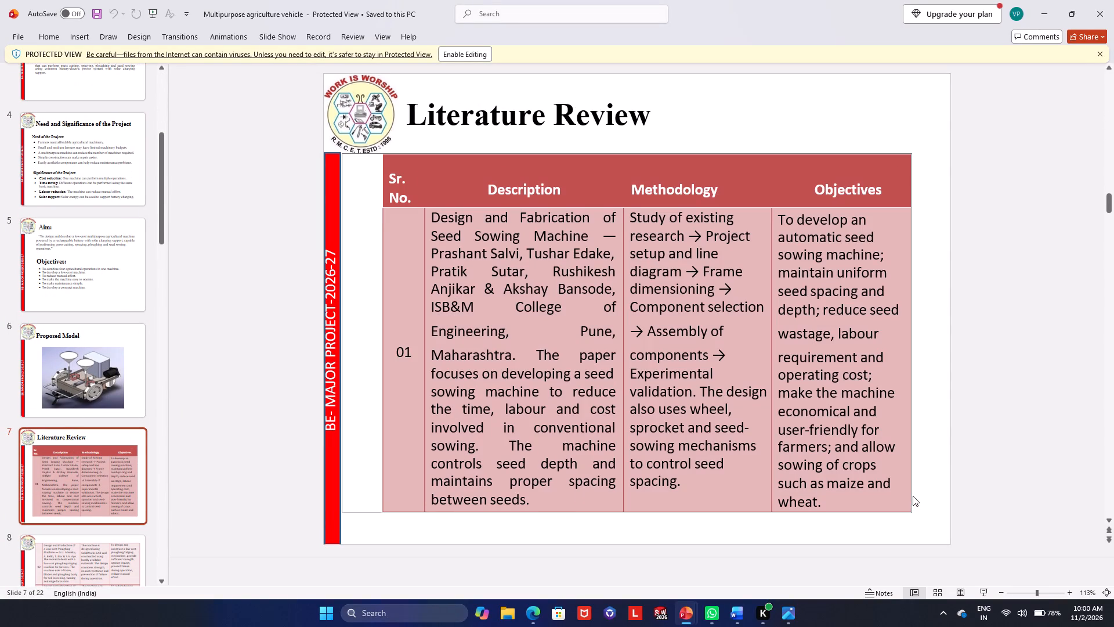
right_click(857, 156)
left_click(850, 154)
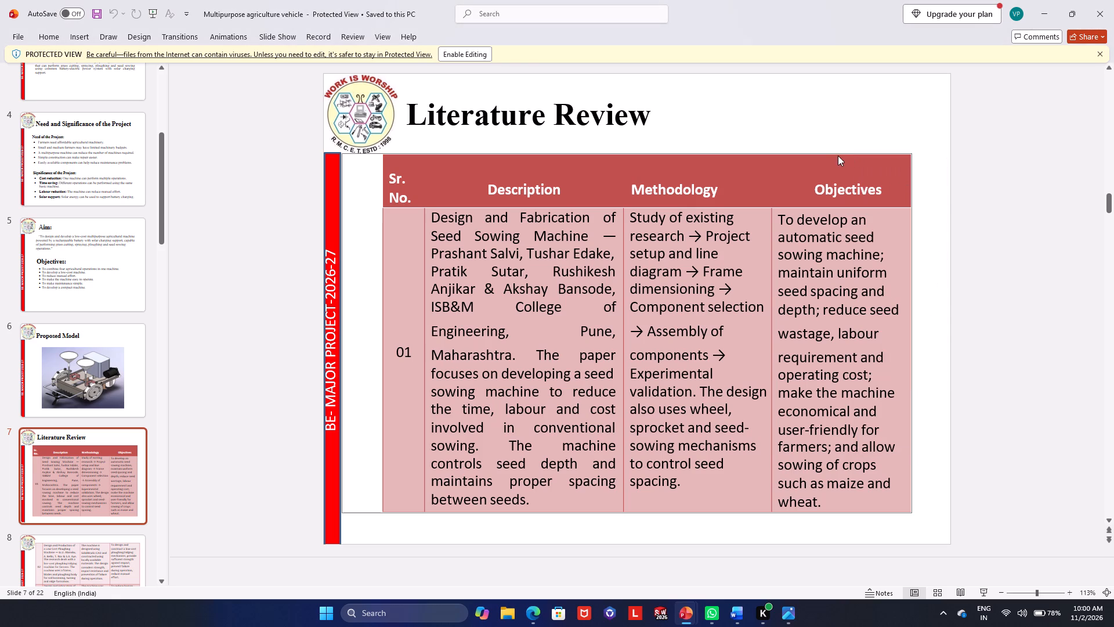
Enable editing for the protected "Multipurpose agriculture vehicle" presentation.
left_click(836, 152)
left_click(812, 160)
left_click(761, 160)
left_click(761, 154)
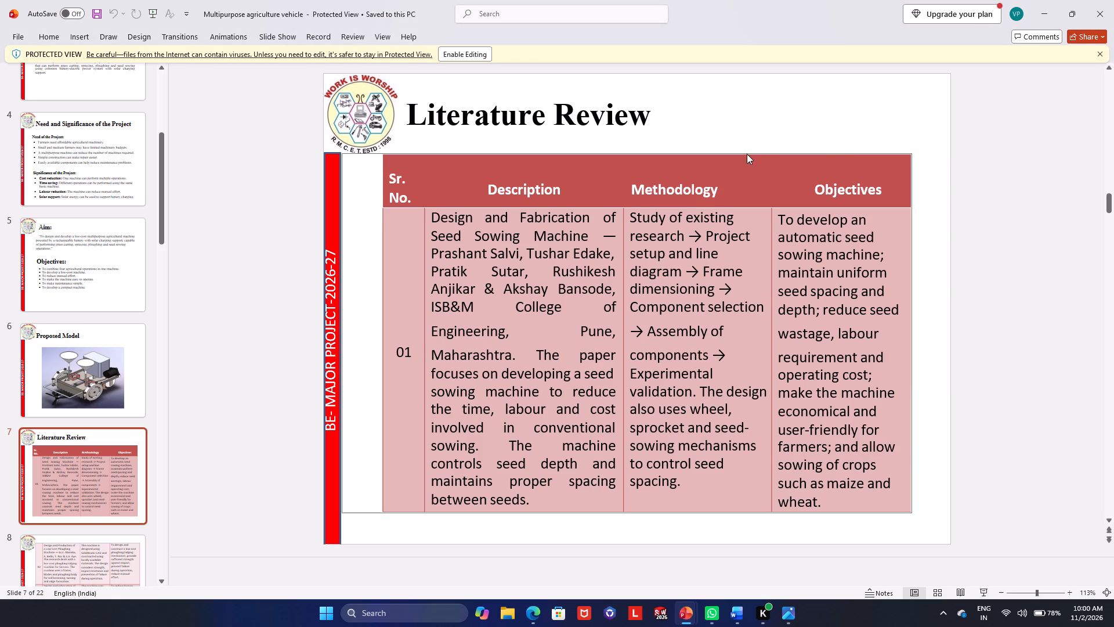
left_click(746, 154)
left_click(744, 149)
double_click(744, 154)
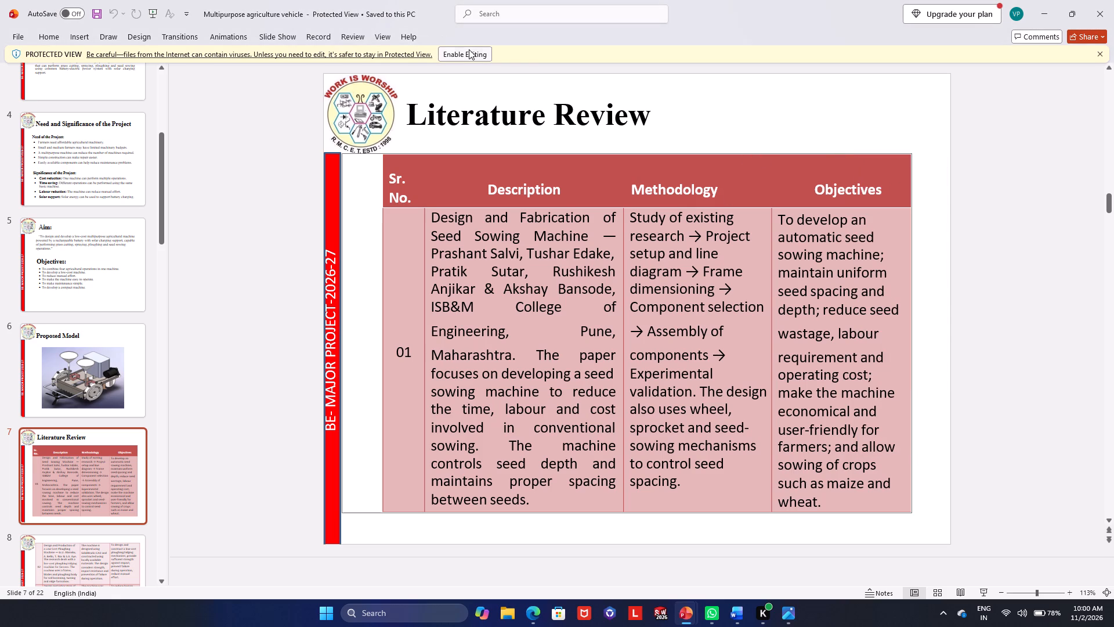
left_click(469, 50)
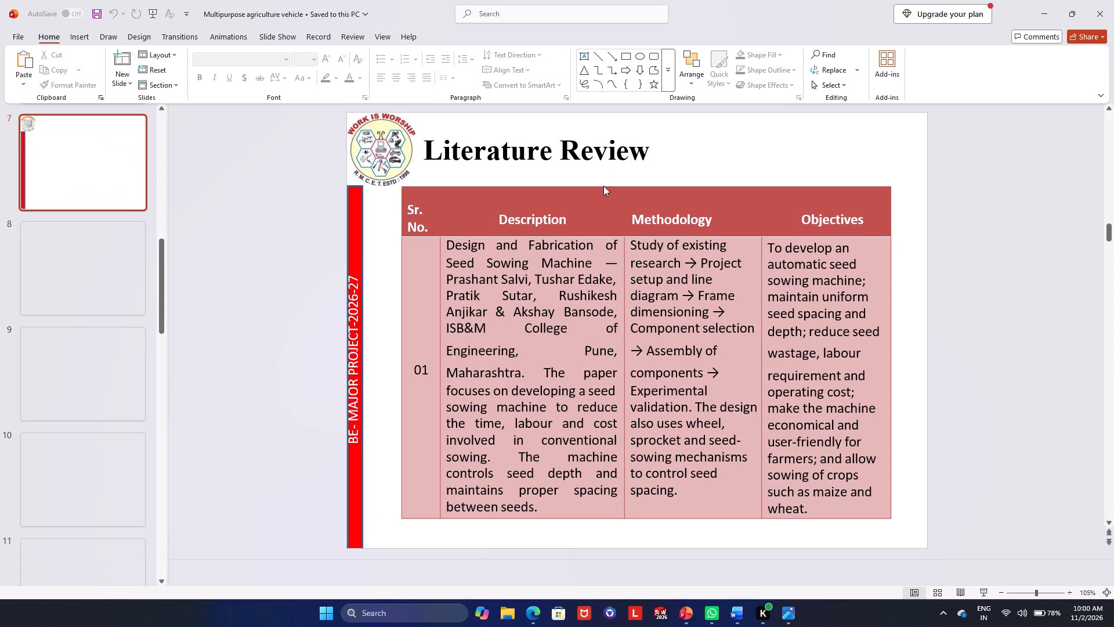
Copy the whole Literature Review table from slide 7 of the Multipurpose agriculture vehicle presentation.
left_click(603, 190)
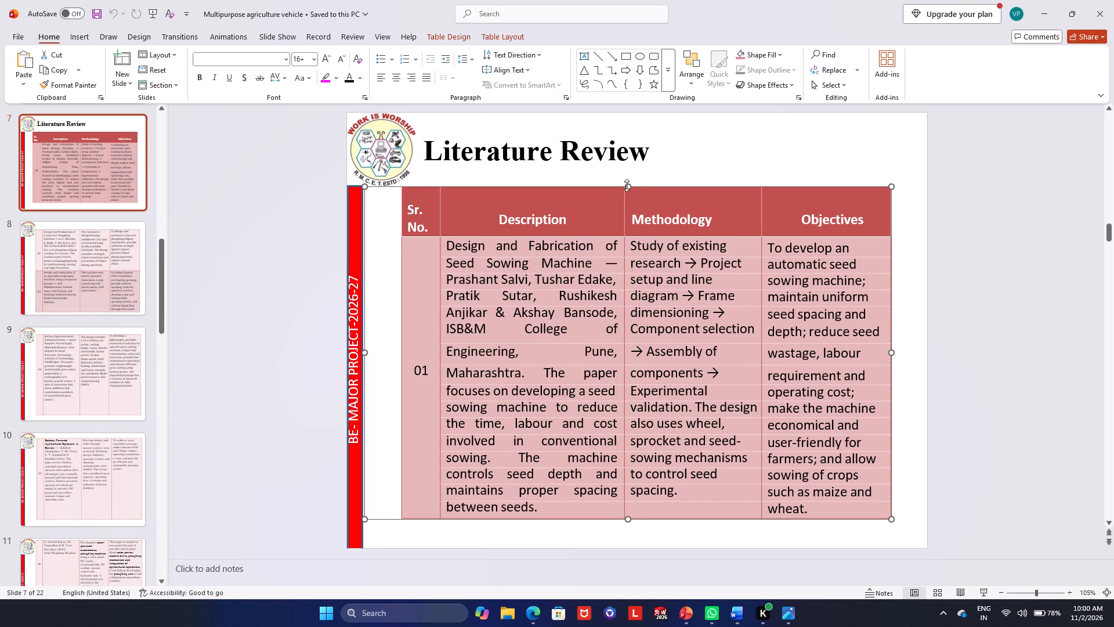
left_click(617, 185)
right_click(617, 185)
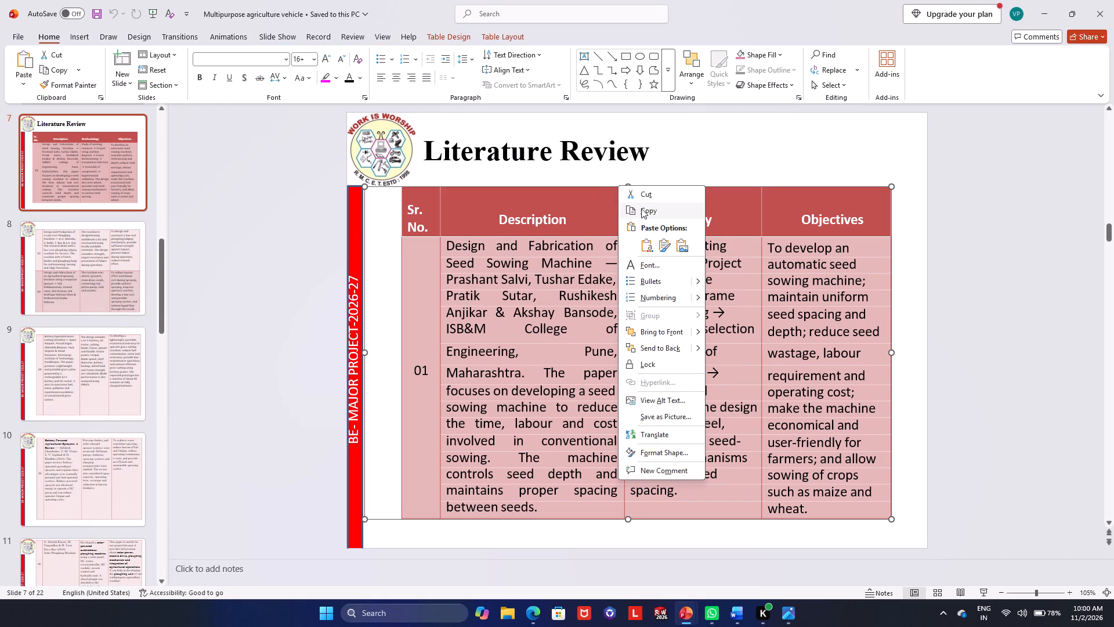
left_click(641, 208)
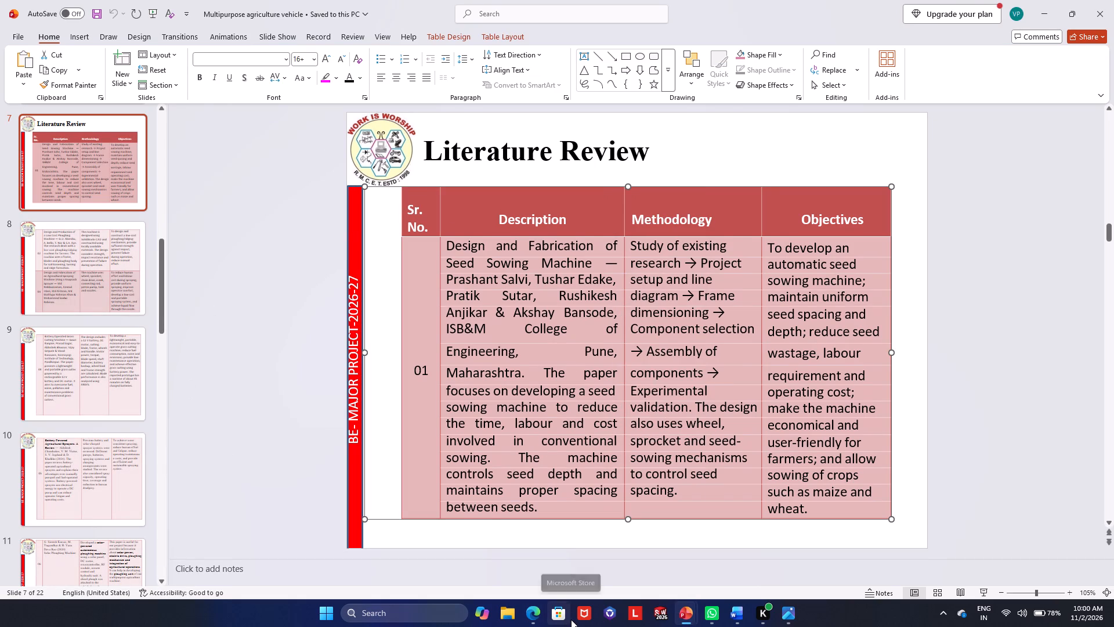
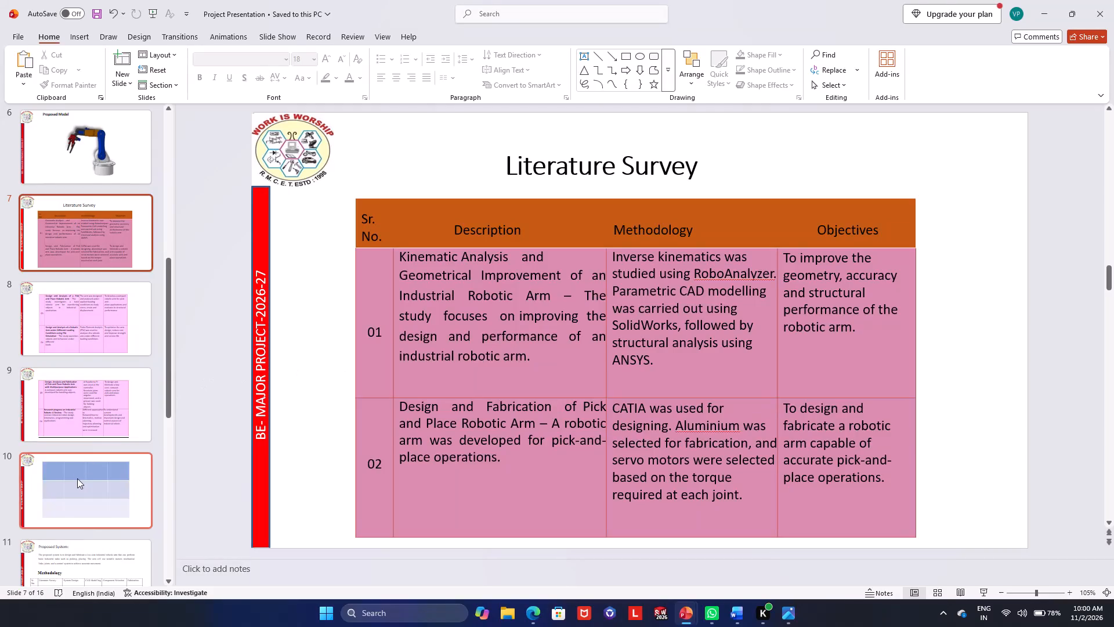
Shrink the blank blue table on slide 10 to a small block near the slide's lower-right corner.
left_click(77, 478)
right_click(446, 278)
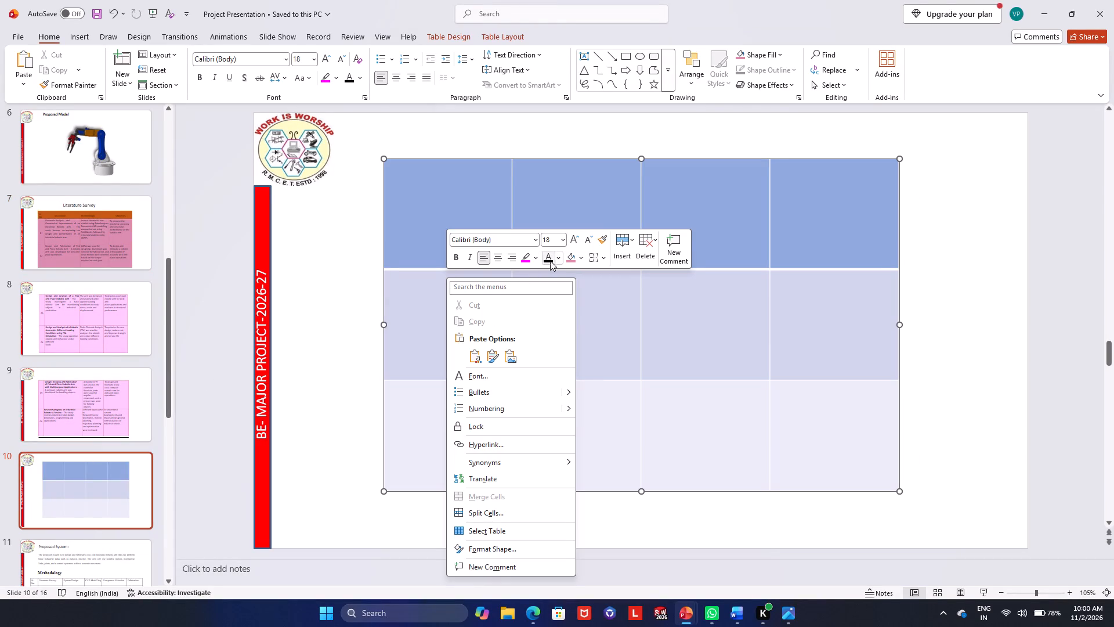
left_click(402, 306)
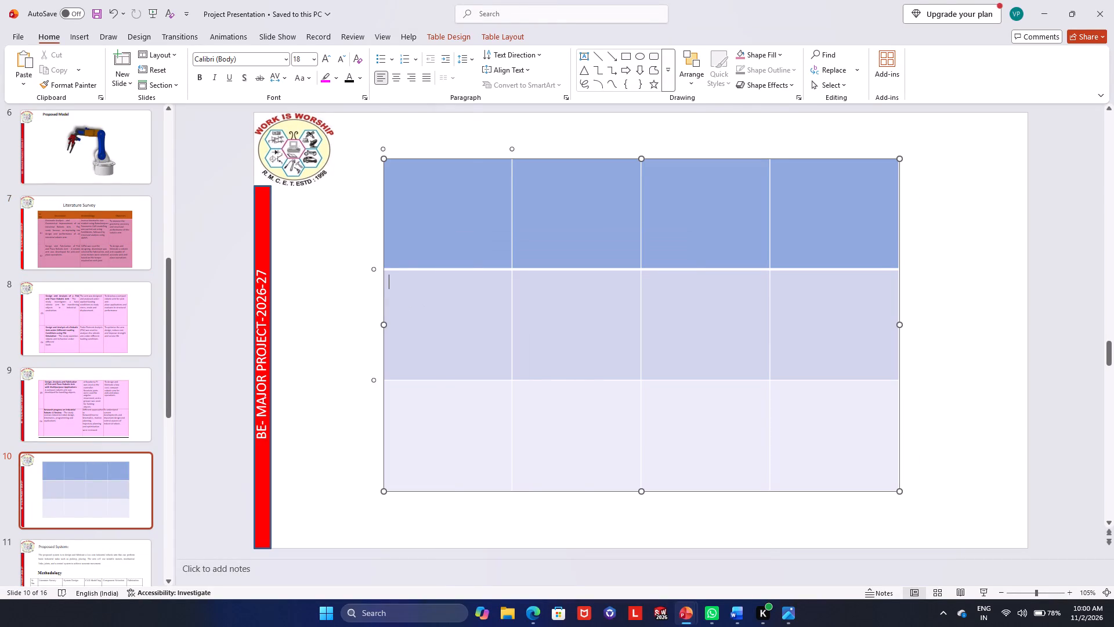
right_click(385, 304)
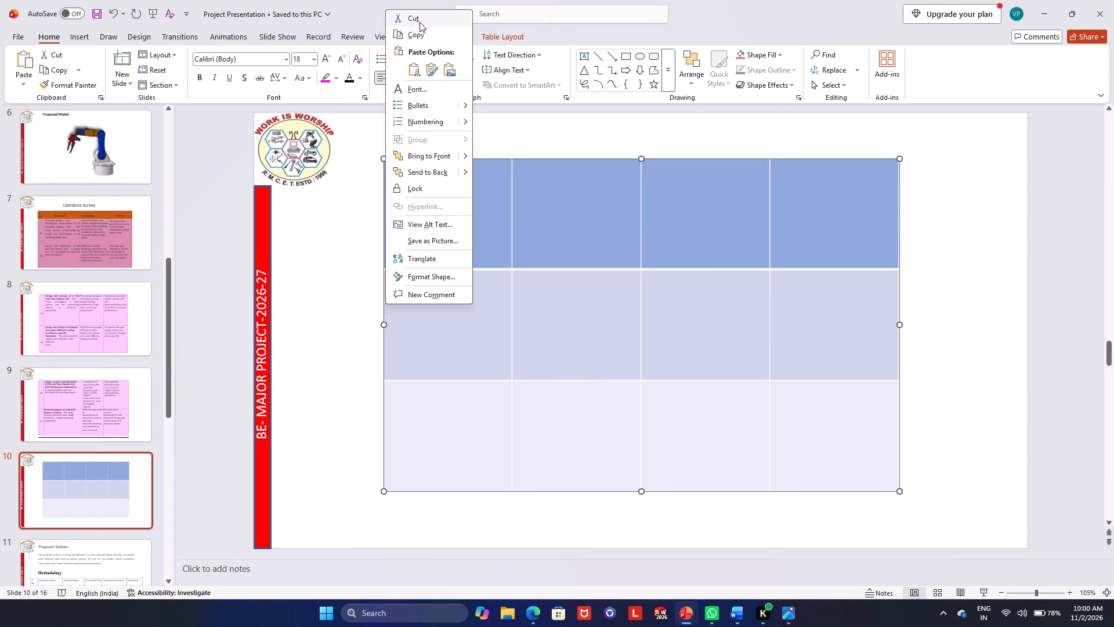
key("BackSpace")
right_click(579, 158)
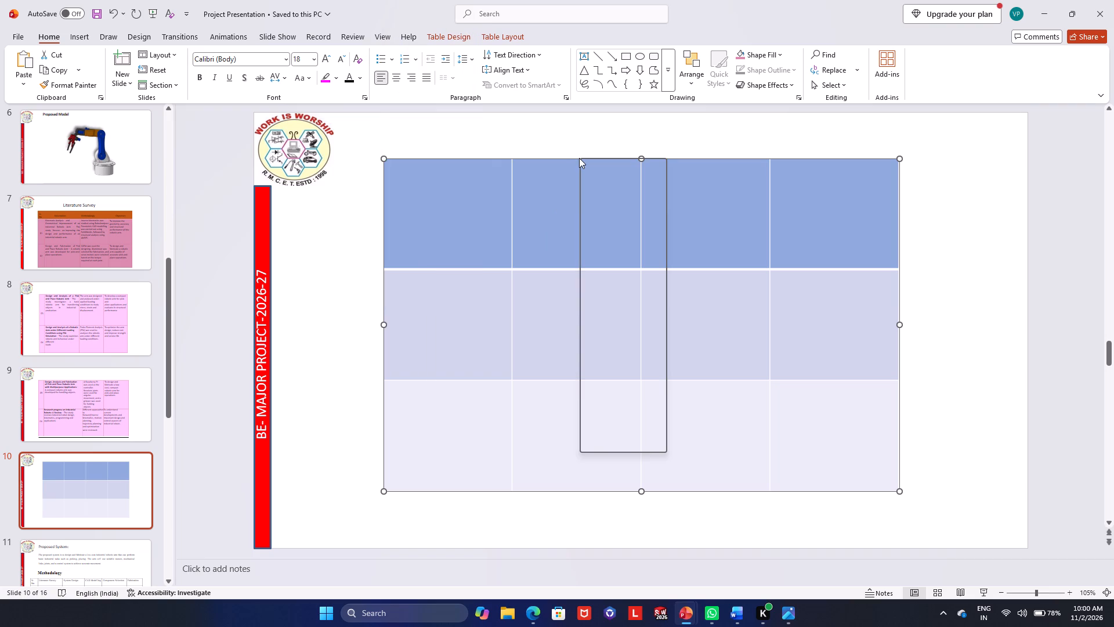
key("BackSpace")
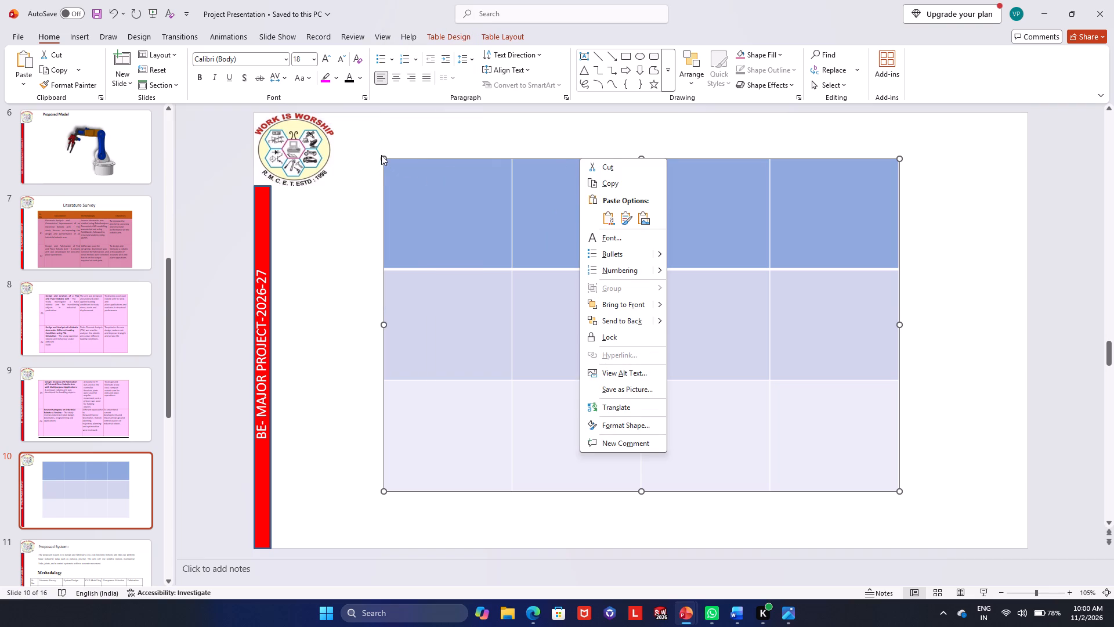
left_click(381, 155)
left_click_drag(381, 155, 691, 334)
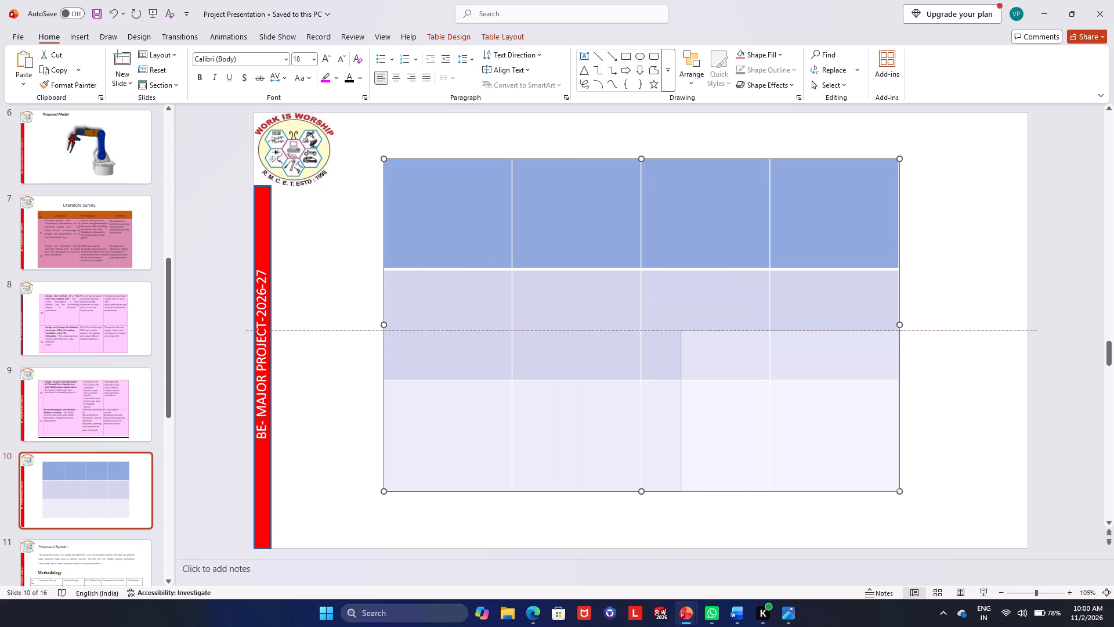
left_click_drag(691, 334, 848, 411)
Paste the copied red Literature Review table onto slide 10 and move it clear of the vertical project banner.
left_click(560, 297)
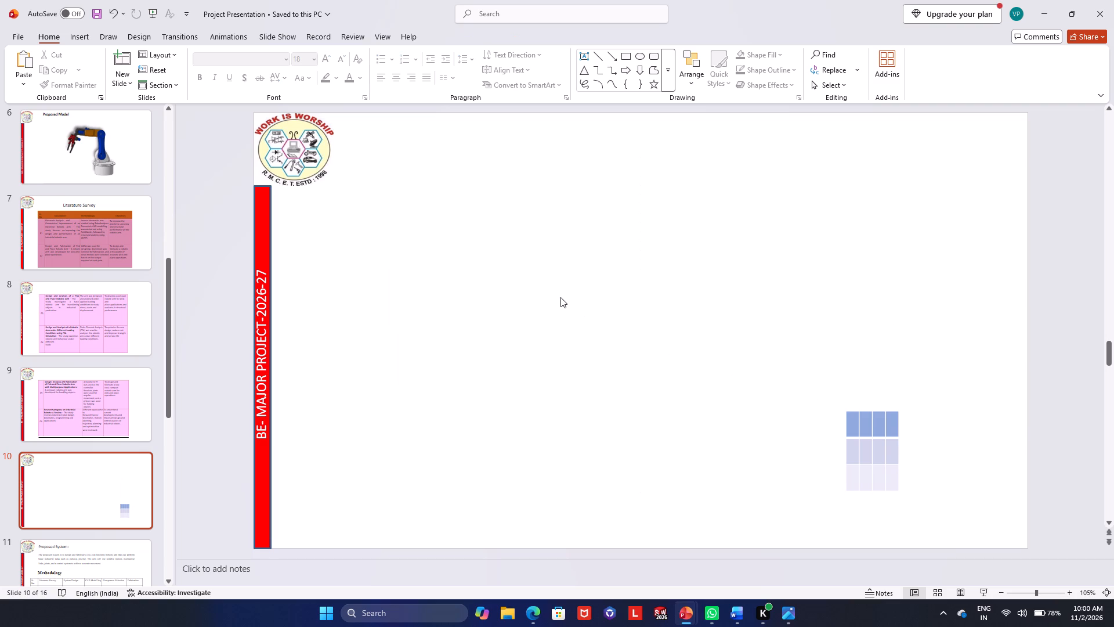
key("ctrl+v")
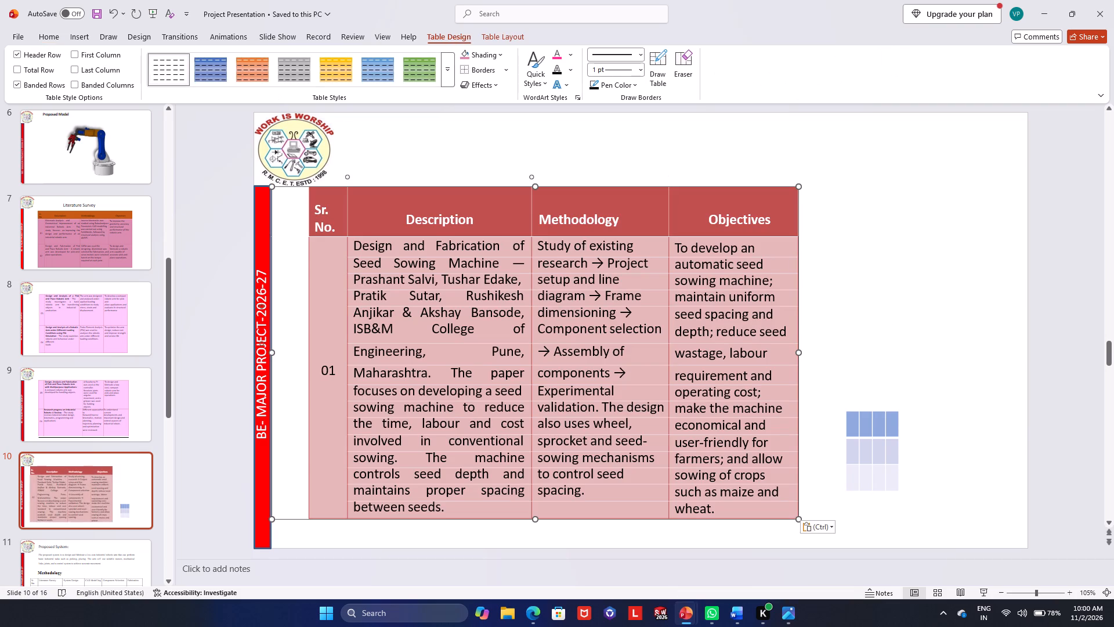
left_click_drag(594, 188, 656, 166)
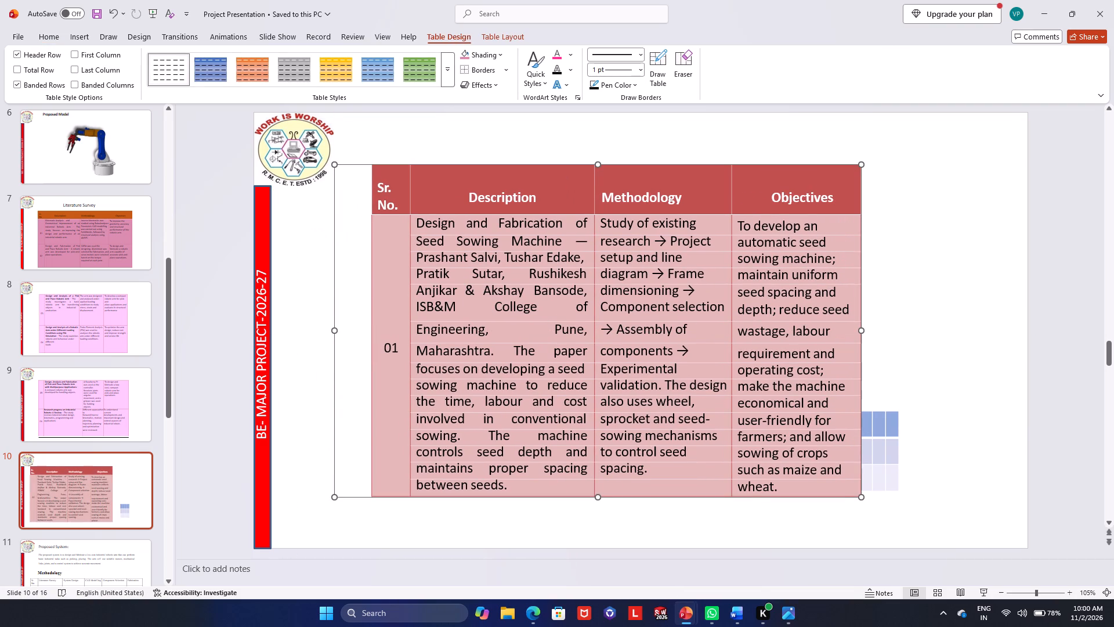
Cut the small blank blue table from slide 10.
right_click(887, 413)
left_click(909, 141)
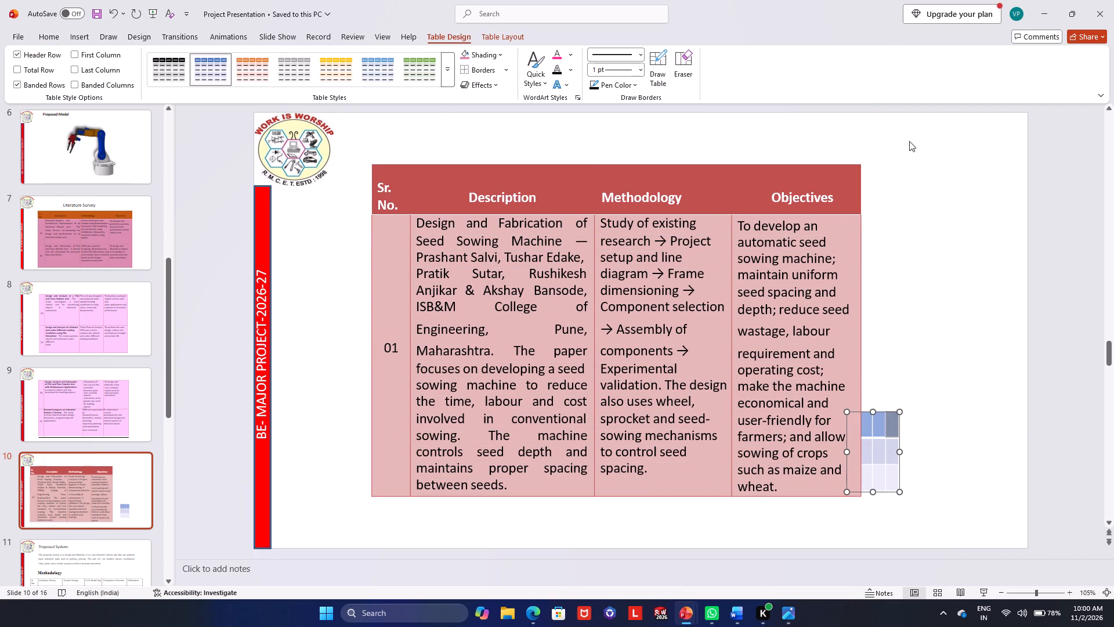
right_click(881, 412)
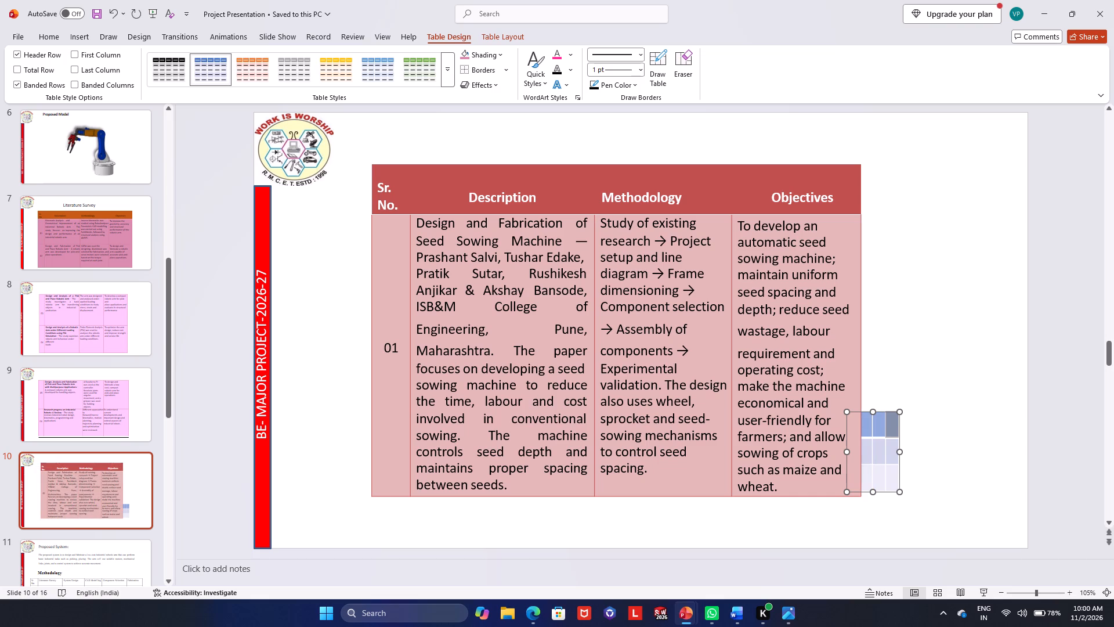
left_click(905, 128)
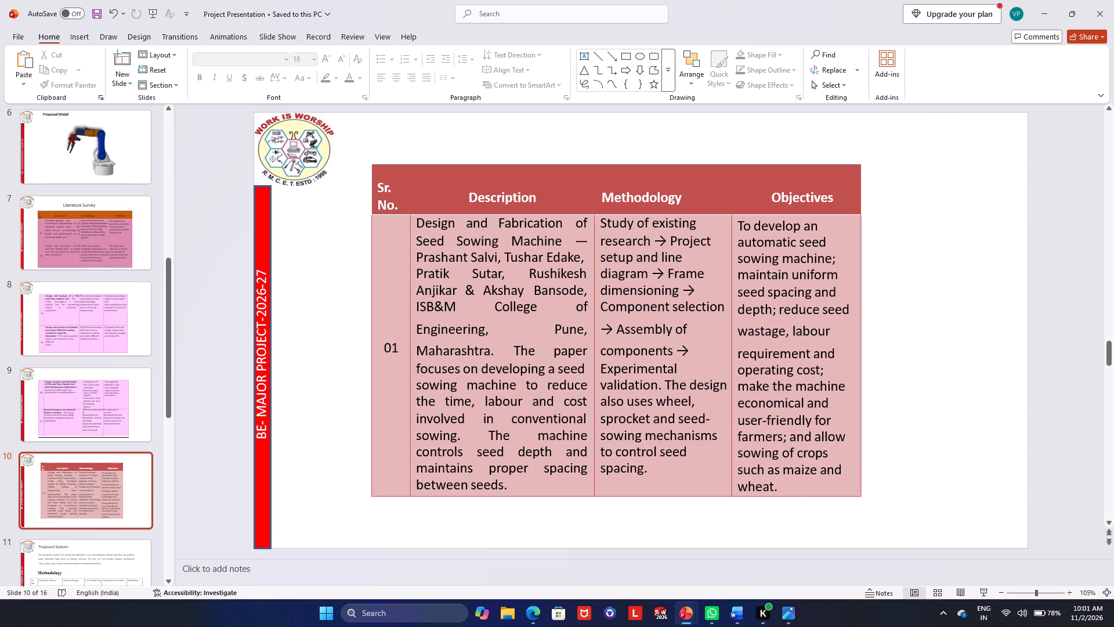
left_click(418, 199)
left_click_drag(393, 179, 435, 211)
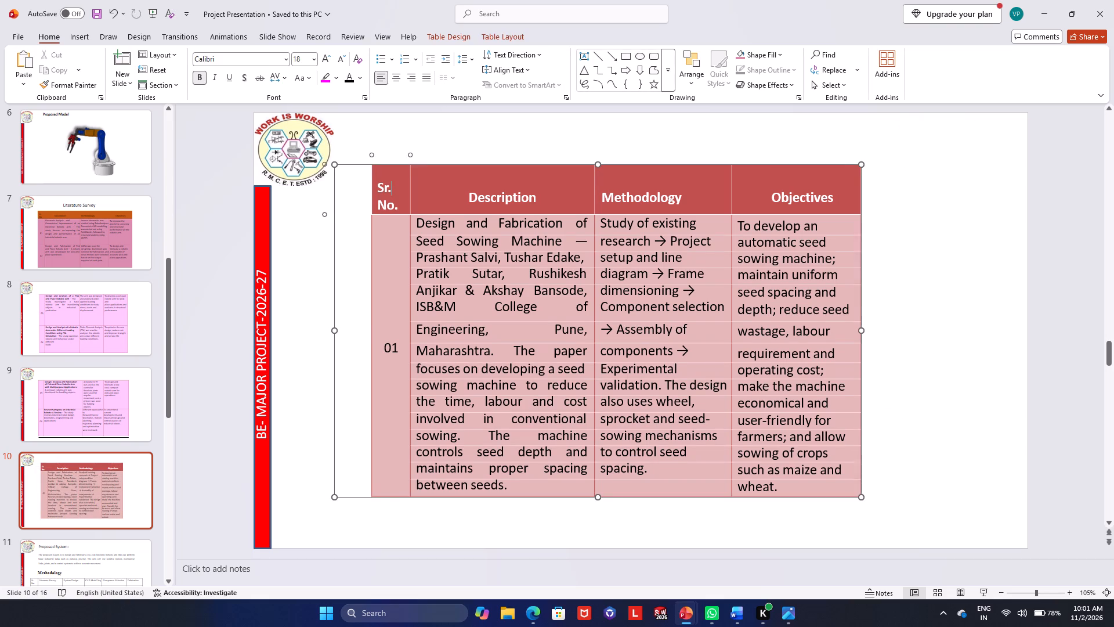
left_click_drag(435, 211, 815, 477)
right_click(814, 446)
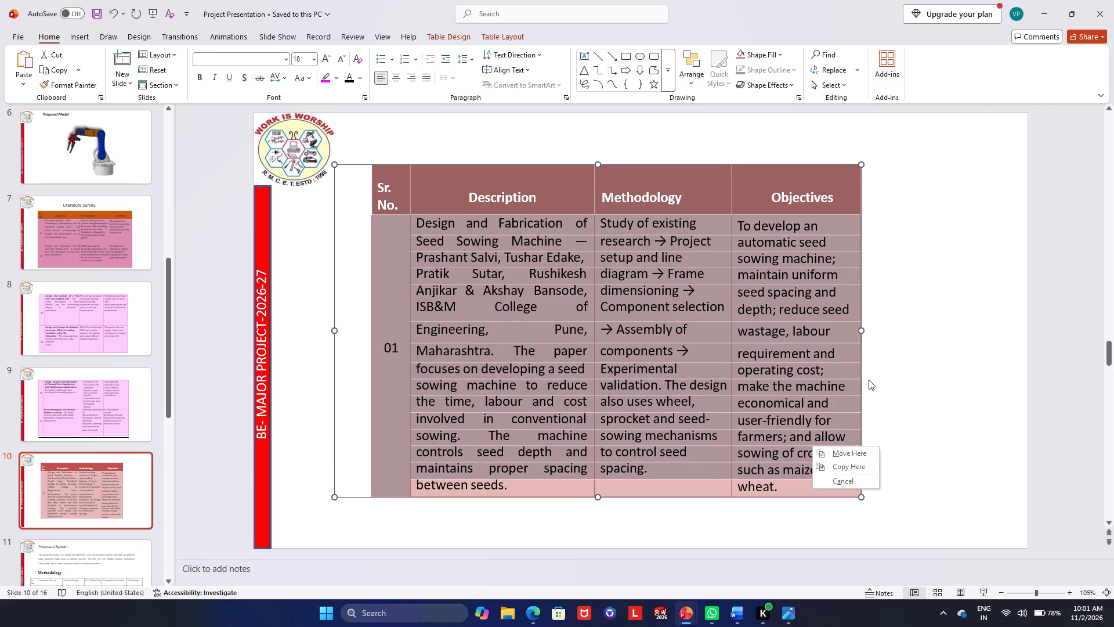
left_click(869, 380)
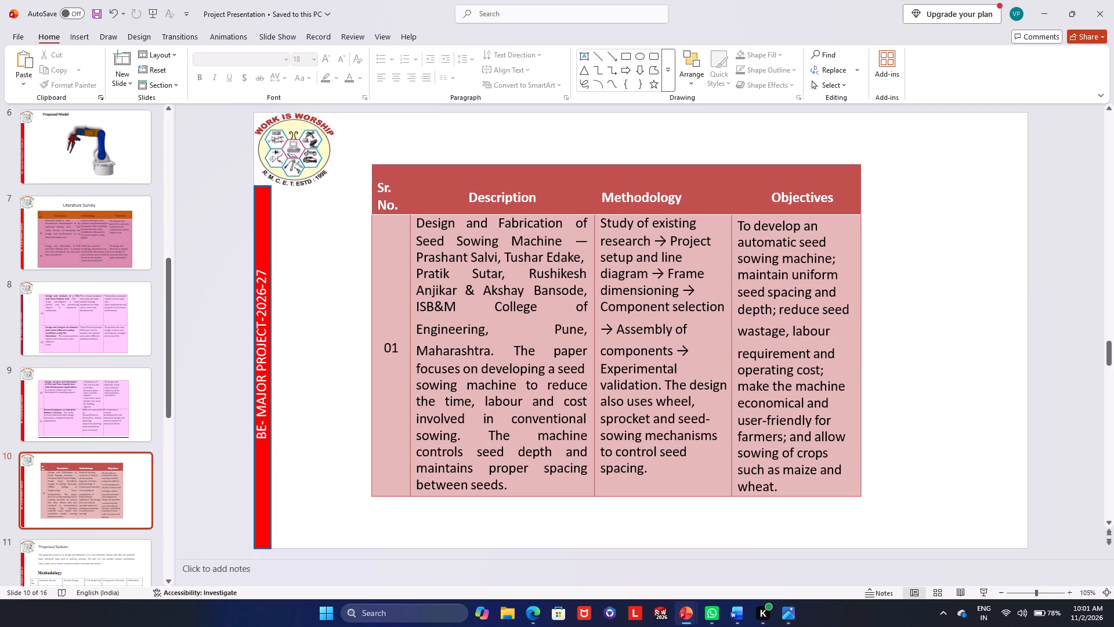
Clear the Description, Methodology and Objectives text below the header row of slide 10's red table.
left_click_drag(415, 221, 679, 444)
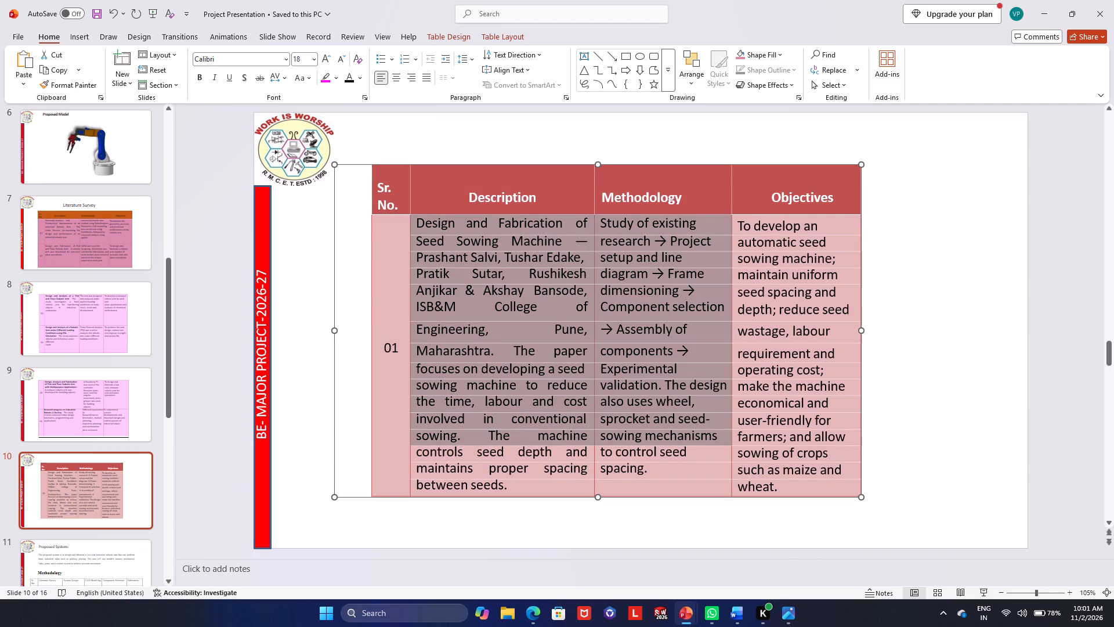
left_click_drag(679, 444, 799, 484)
key("BackSpace")
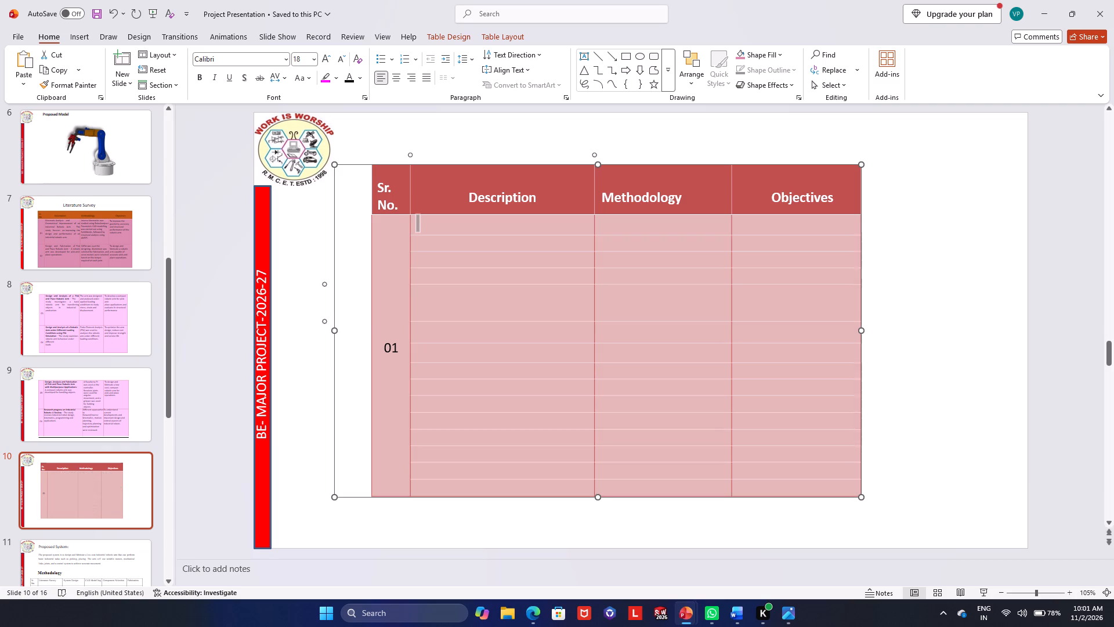
Select the Description, Methodology and Objectives body cells on slide 7 and paste the clipboard contents there.
left_click(108, 248)
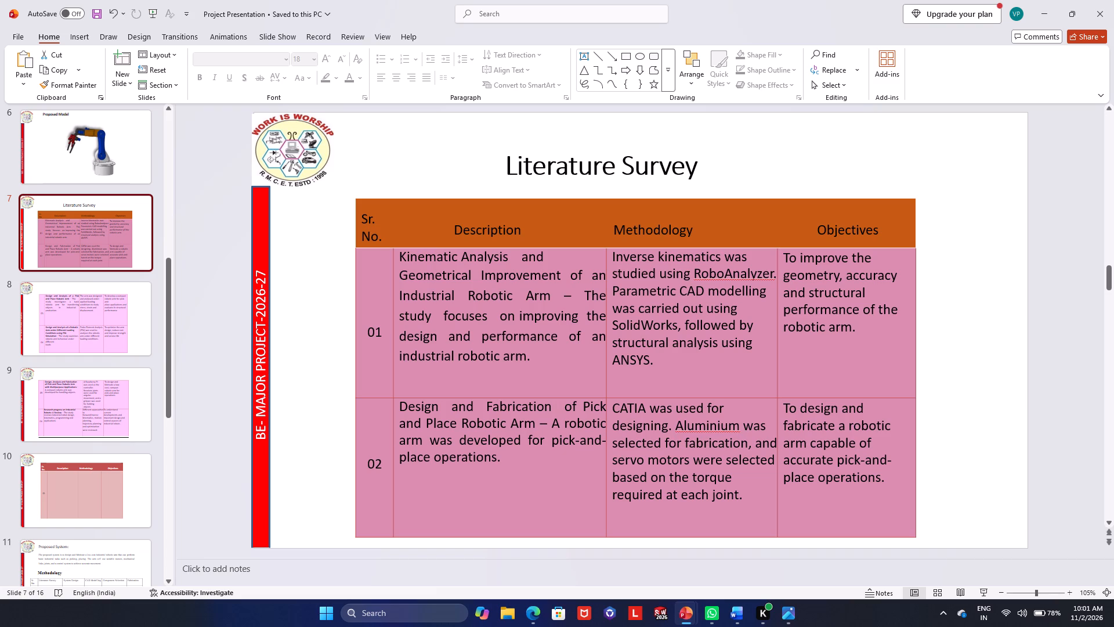
left_click_drag(398, 254, 655, 451)
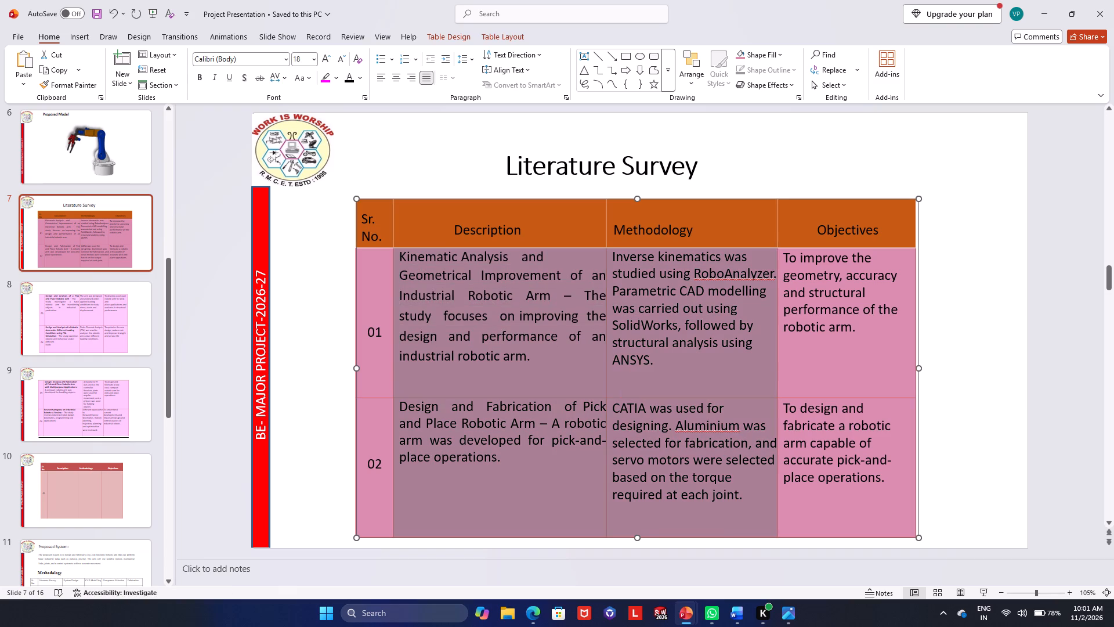
left_click_drag(655, 451, 807, 491)
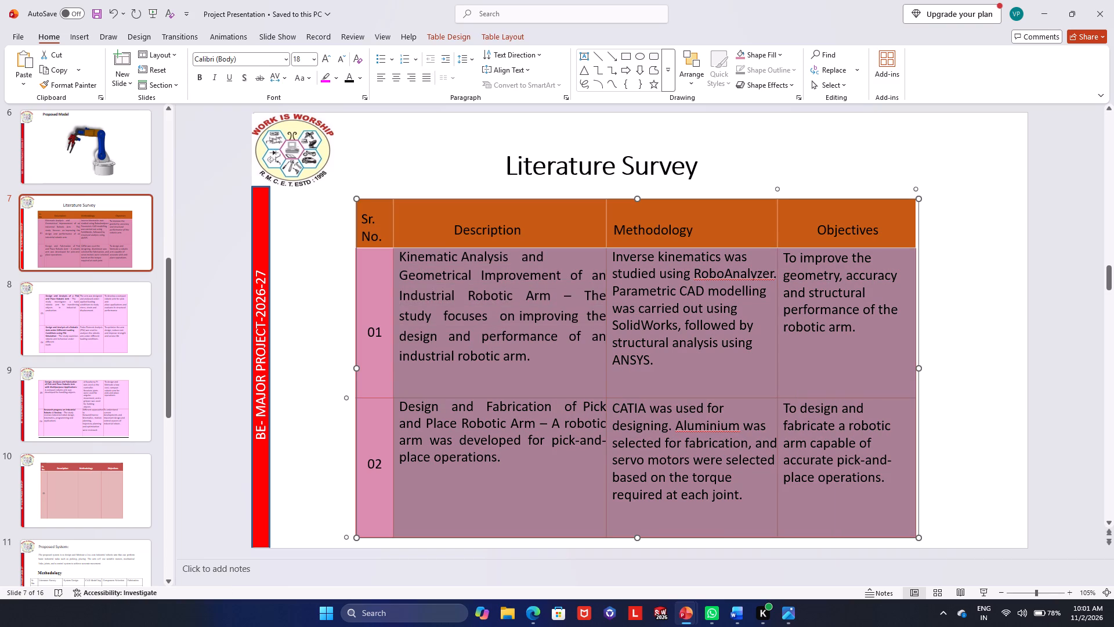
key("ctrl+v")
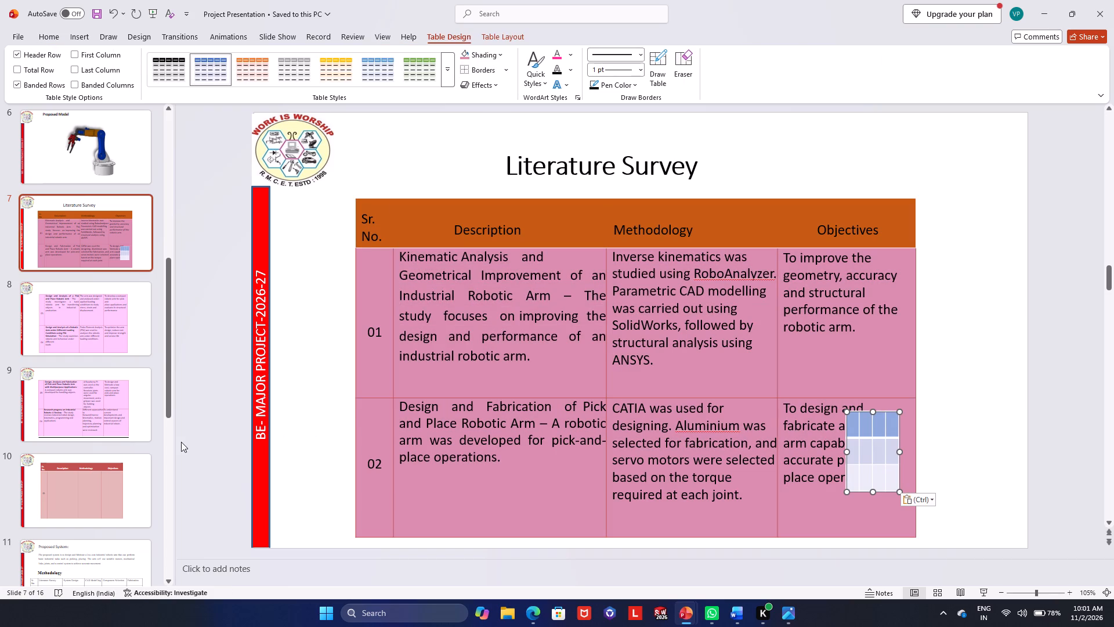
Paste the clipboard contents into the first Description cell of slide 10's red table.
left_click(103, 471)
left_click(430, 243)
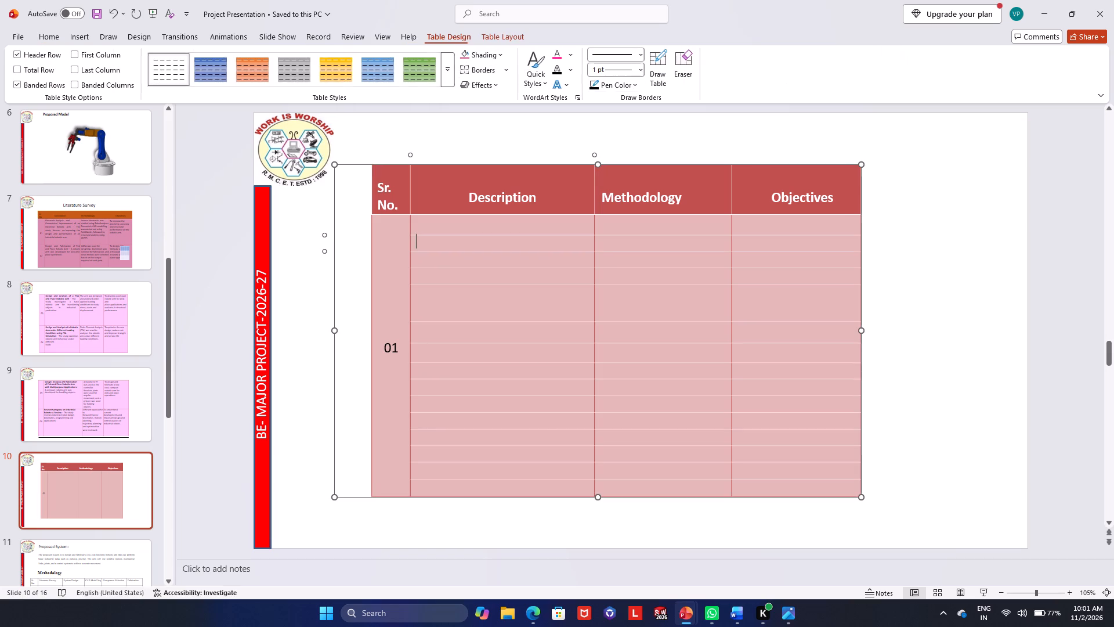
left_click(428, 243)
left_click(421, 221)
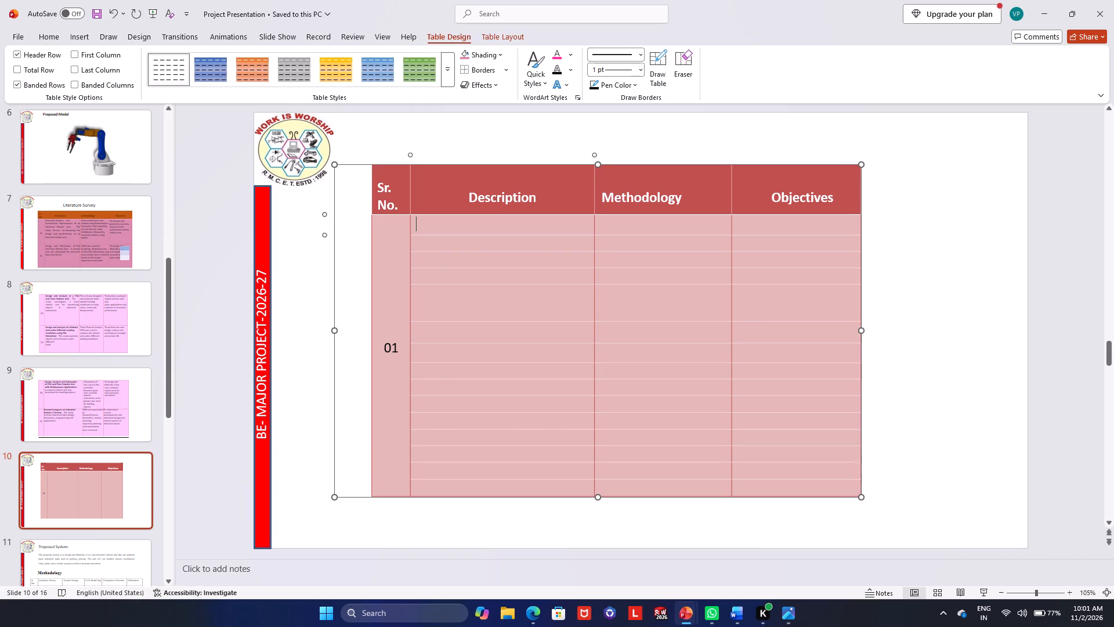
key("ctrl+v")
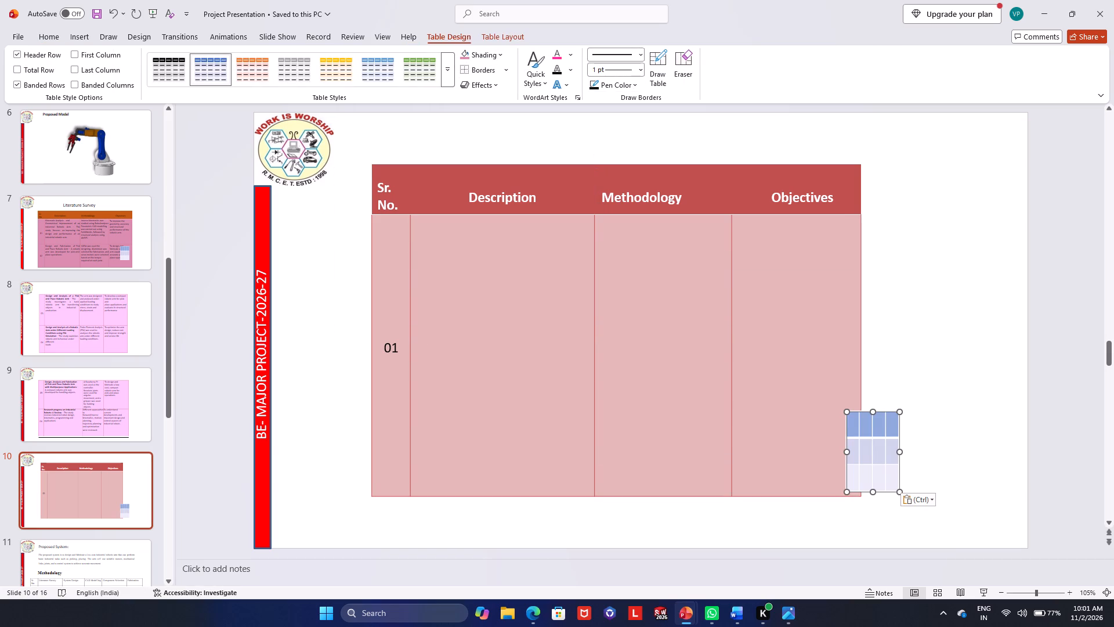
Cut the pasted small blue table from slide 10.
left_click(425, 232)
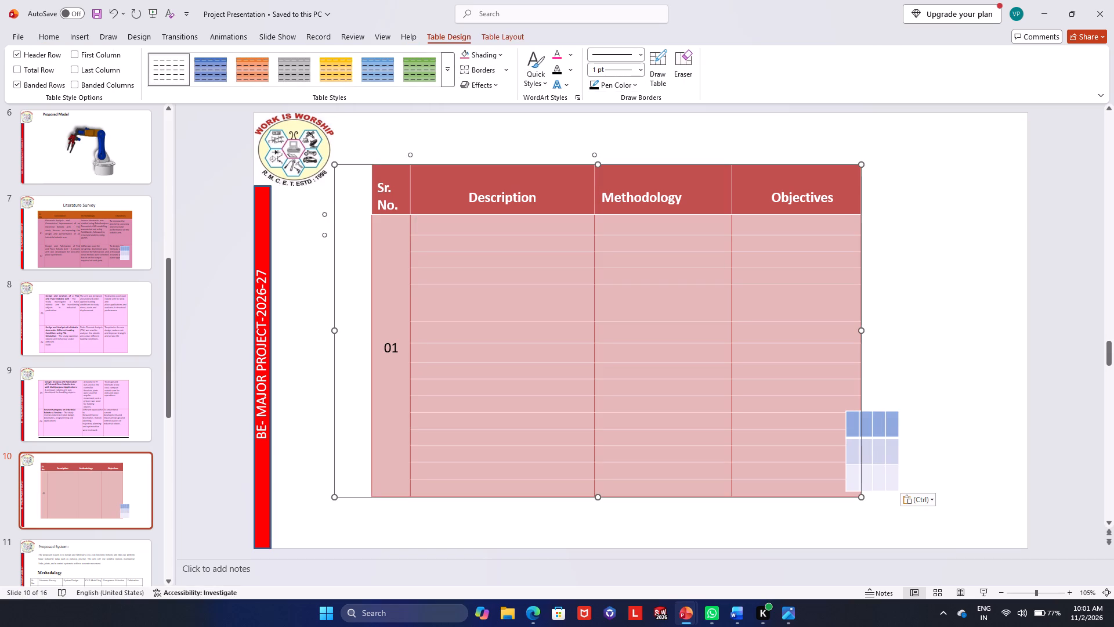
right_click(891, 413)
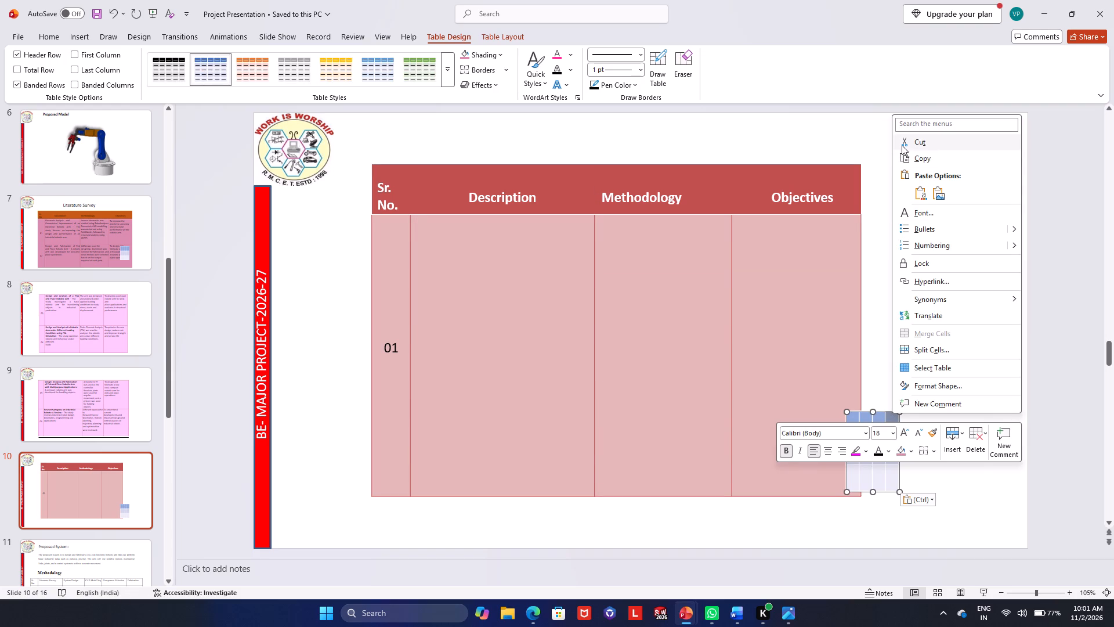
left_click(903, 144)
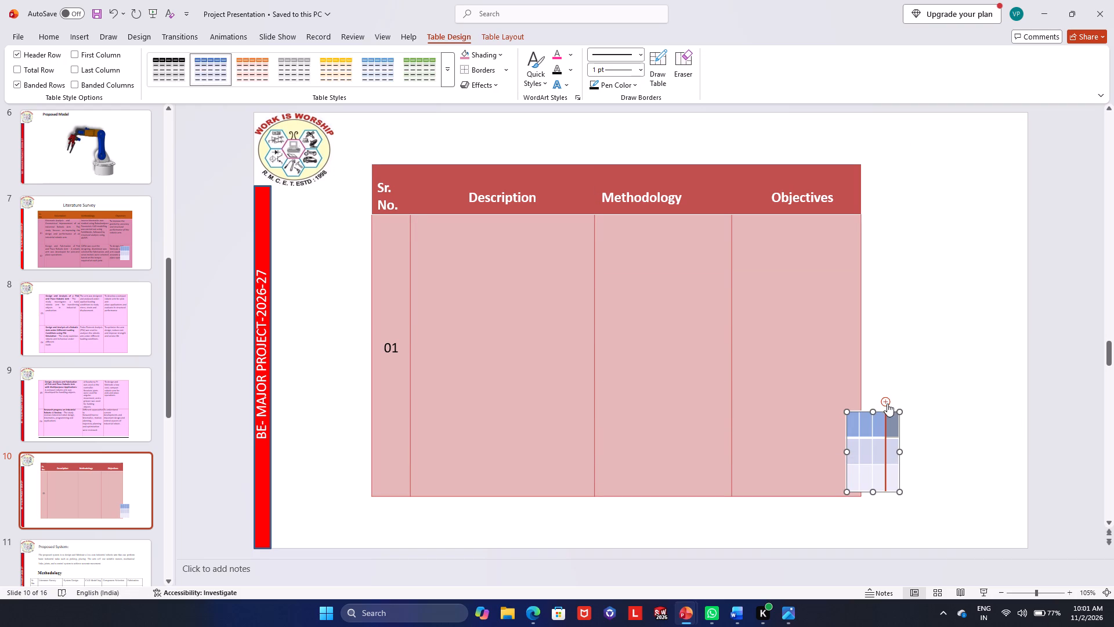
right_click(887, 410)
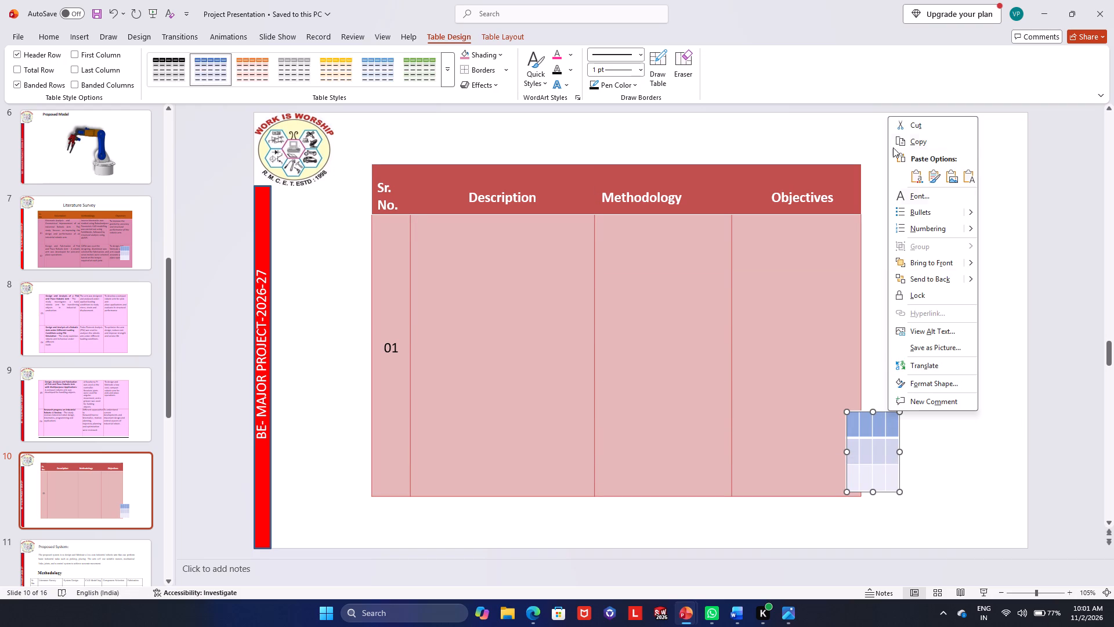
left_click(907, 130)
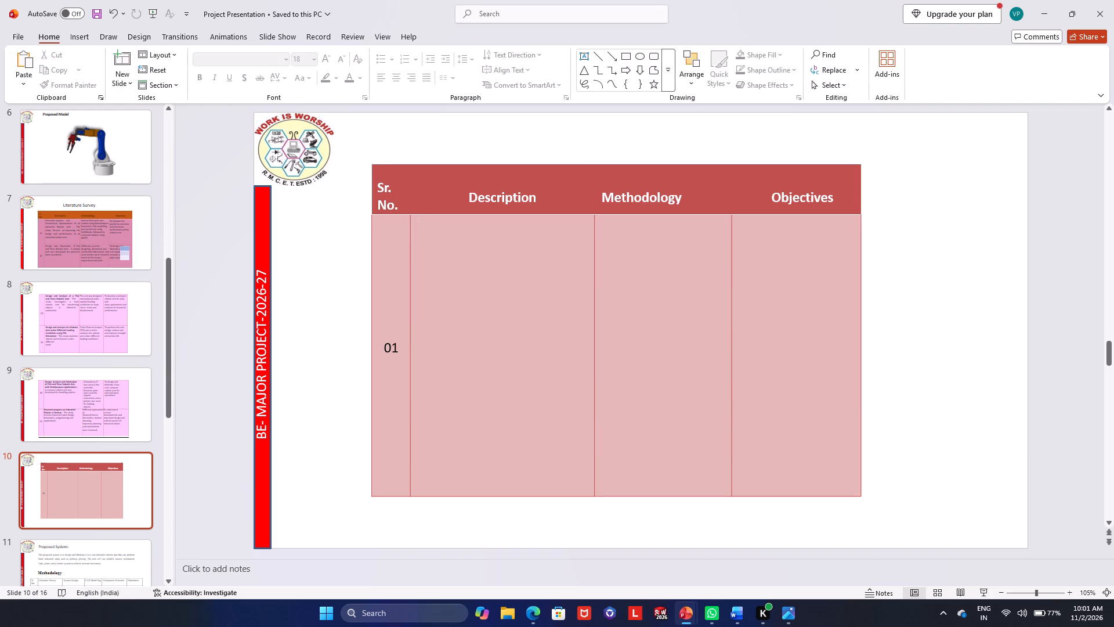
Copy the Description, Methodology and Objectives cells of rows 01 and 02 from slide 7's Literature Survey table.
left_click(102, 252)
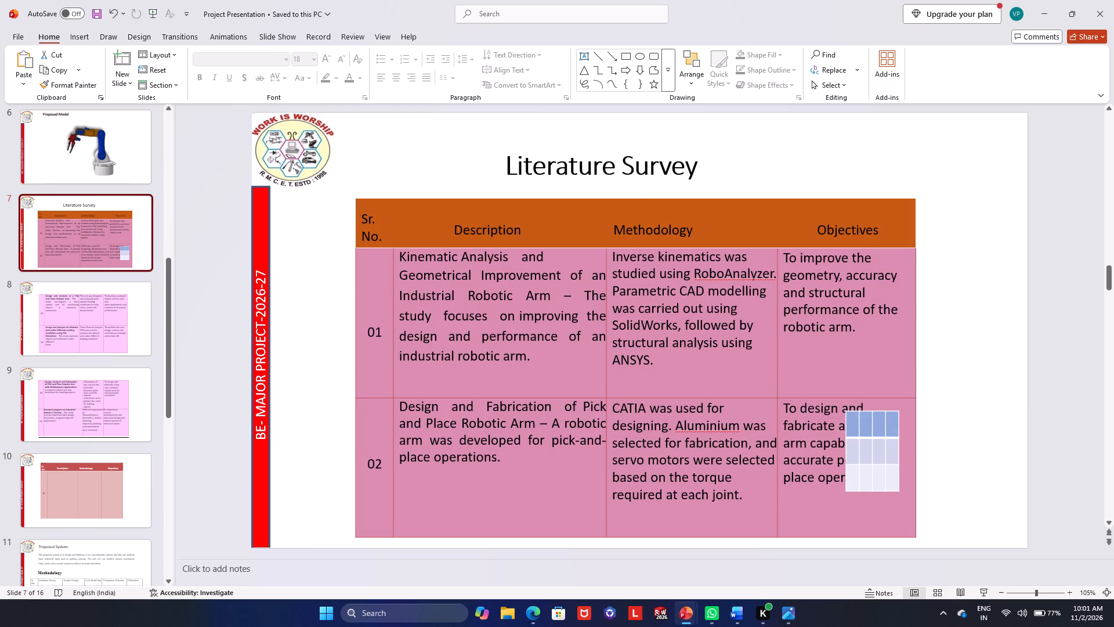
left_click_drag(397, 254, 722, 484)
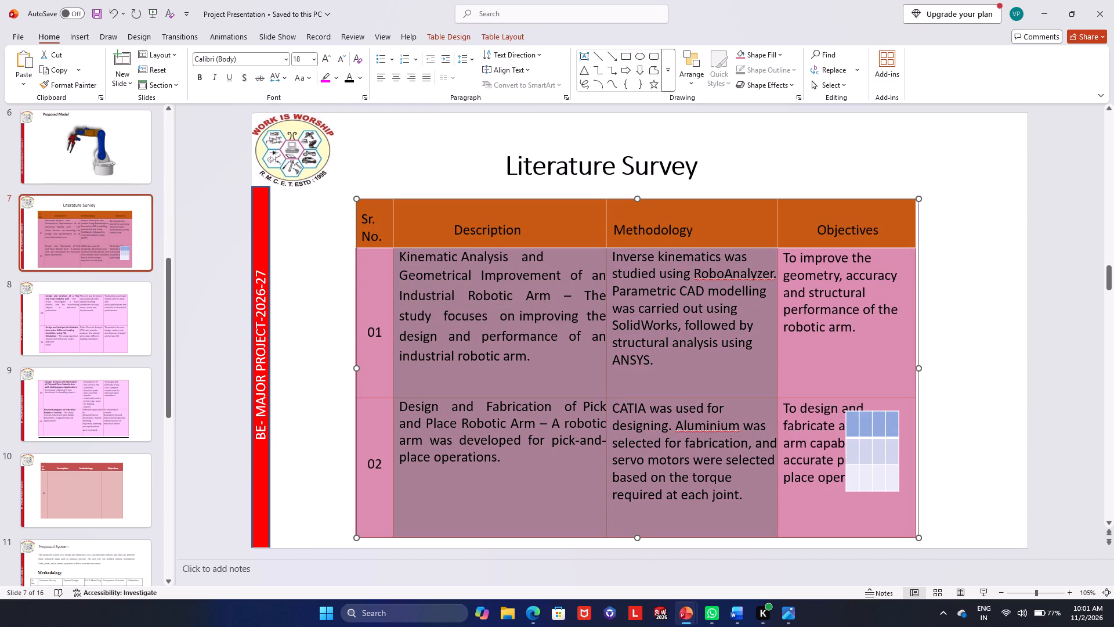
left_click_drag(722, 484, 800, 505)
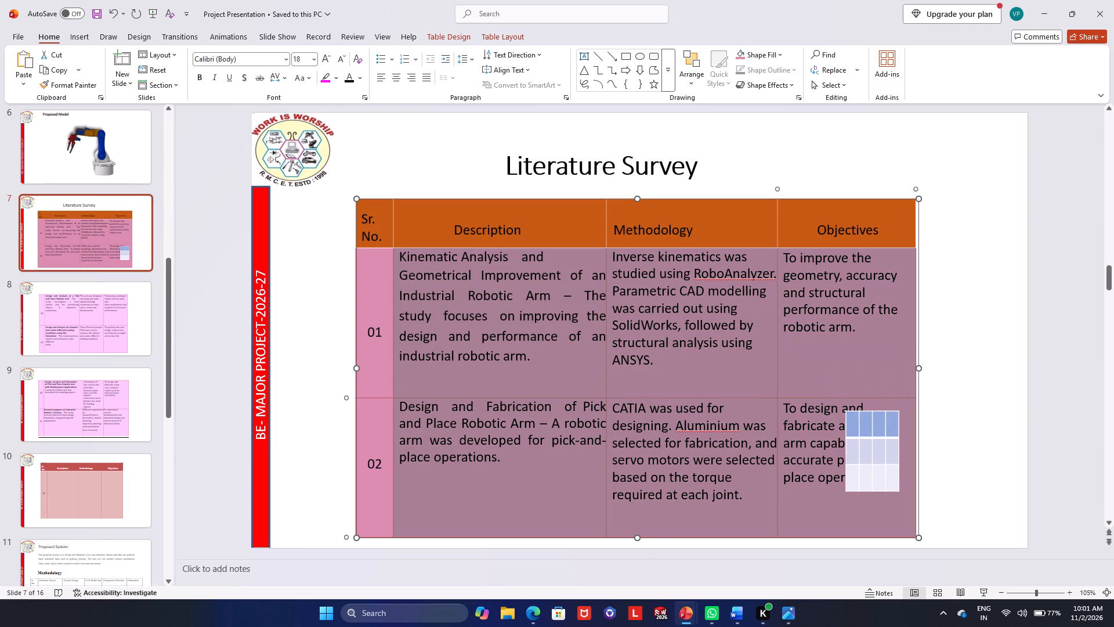
key("ctrl+c")
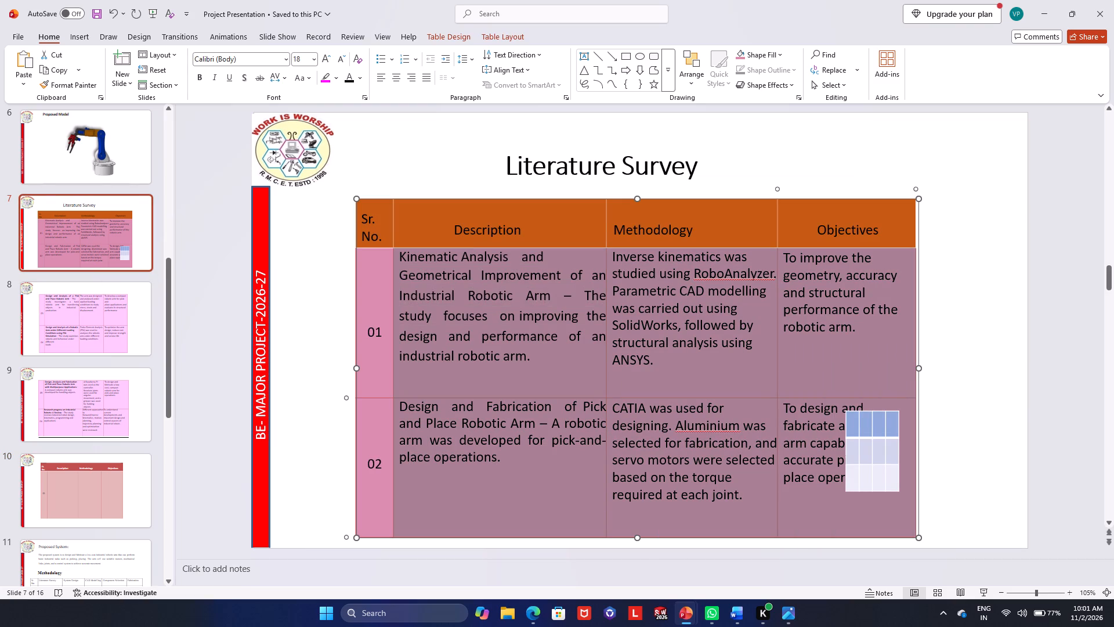
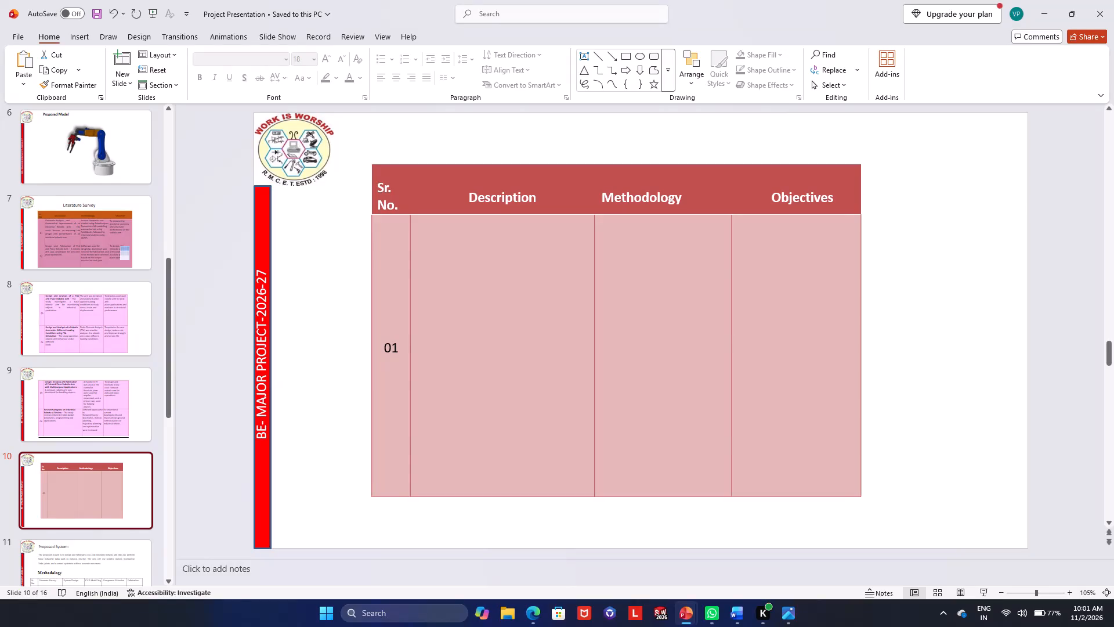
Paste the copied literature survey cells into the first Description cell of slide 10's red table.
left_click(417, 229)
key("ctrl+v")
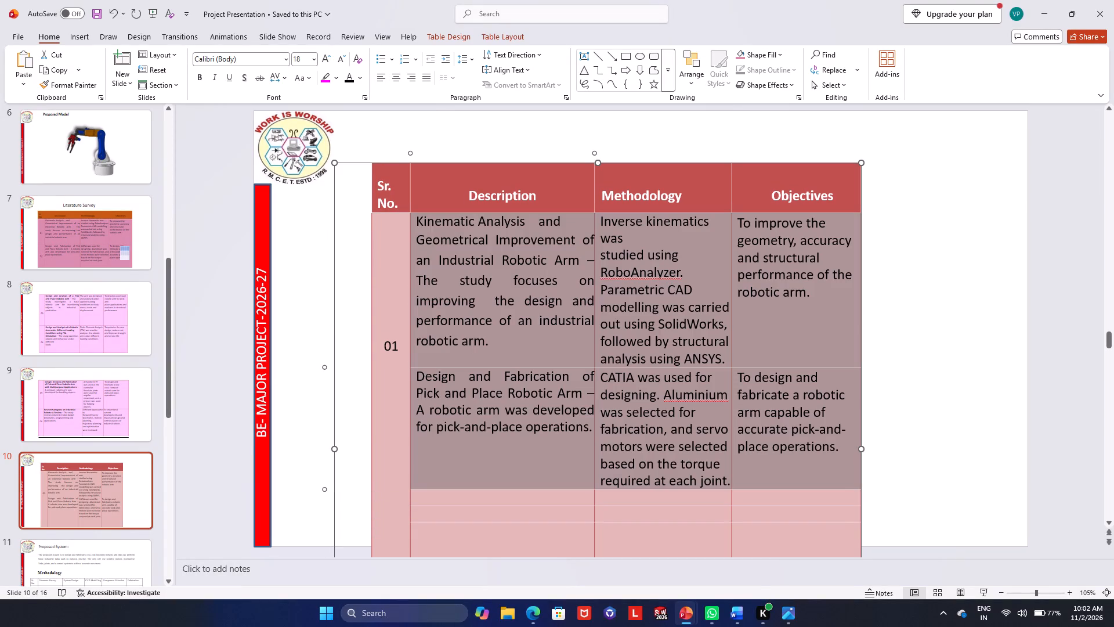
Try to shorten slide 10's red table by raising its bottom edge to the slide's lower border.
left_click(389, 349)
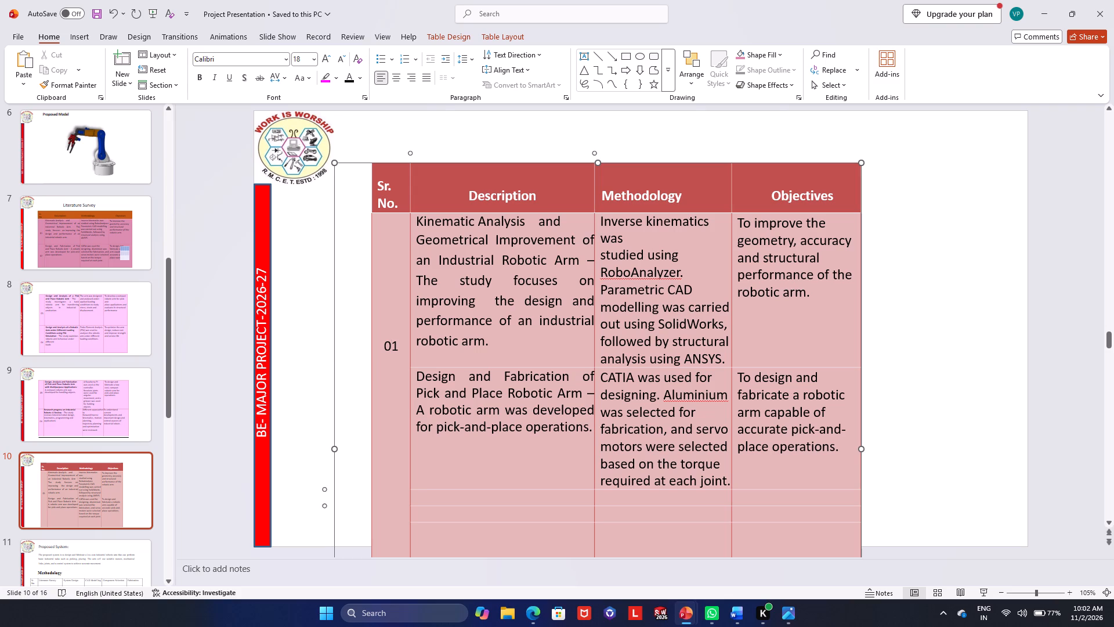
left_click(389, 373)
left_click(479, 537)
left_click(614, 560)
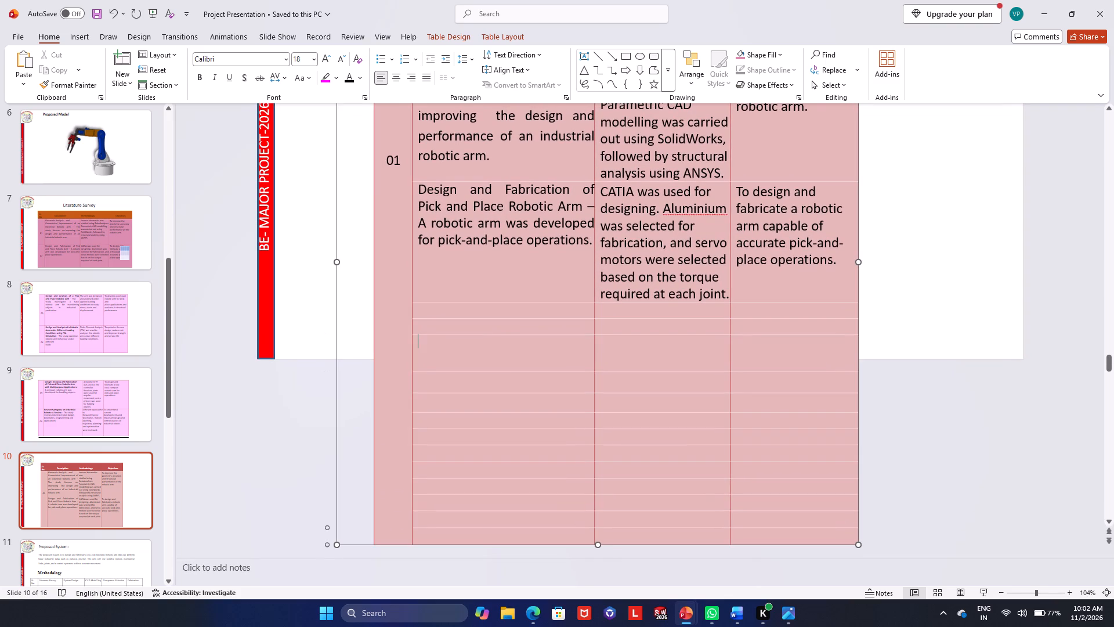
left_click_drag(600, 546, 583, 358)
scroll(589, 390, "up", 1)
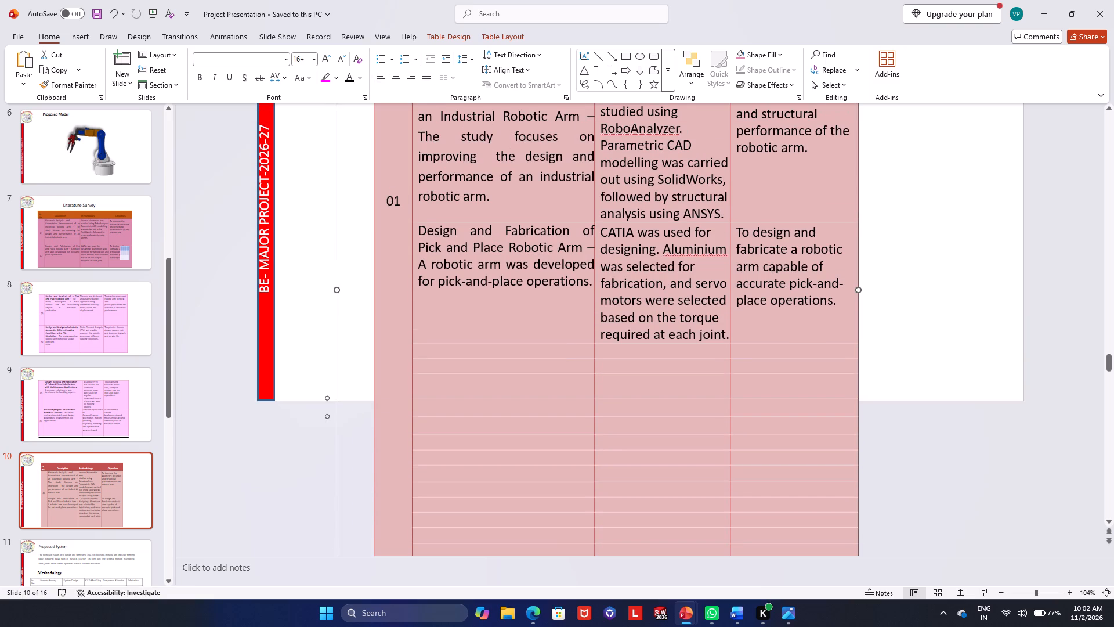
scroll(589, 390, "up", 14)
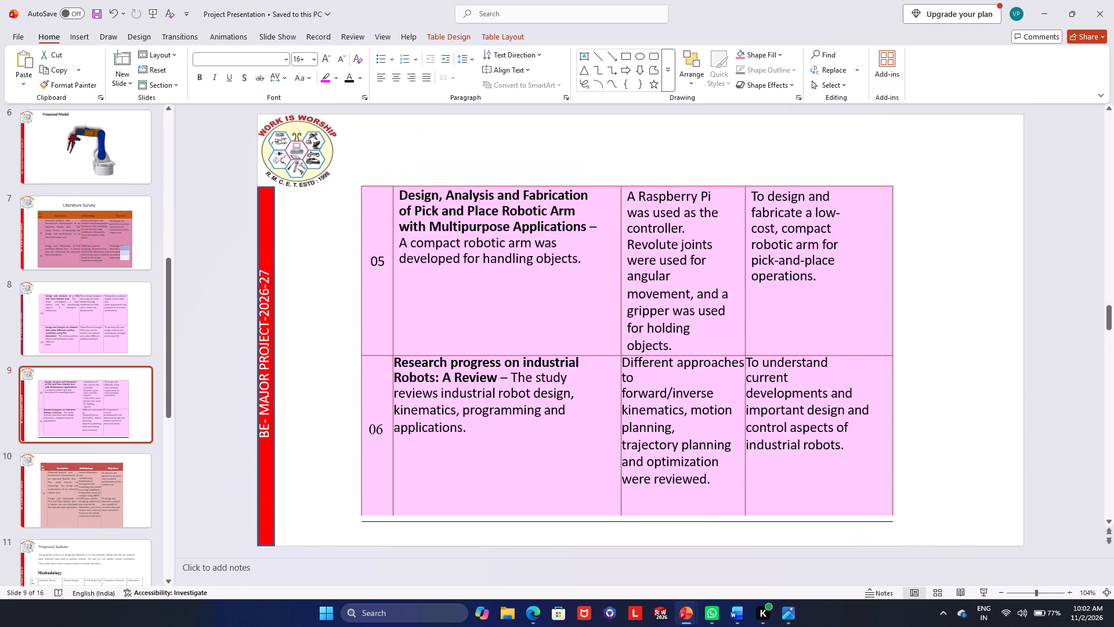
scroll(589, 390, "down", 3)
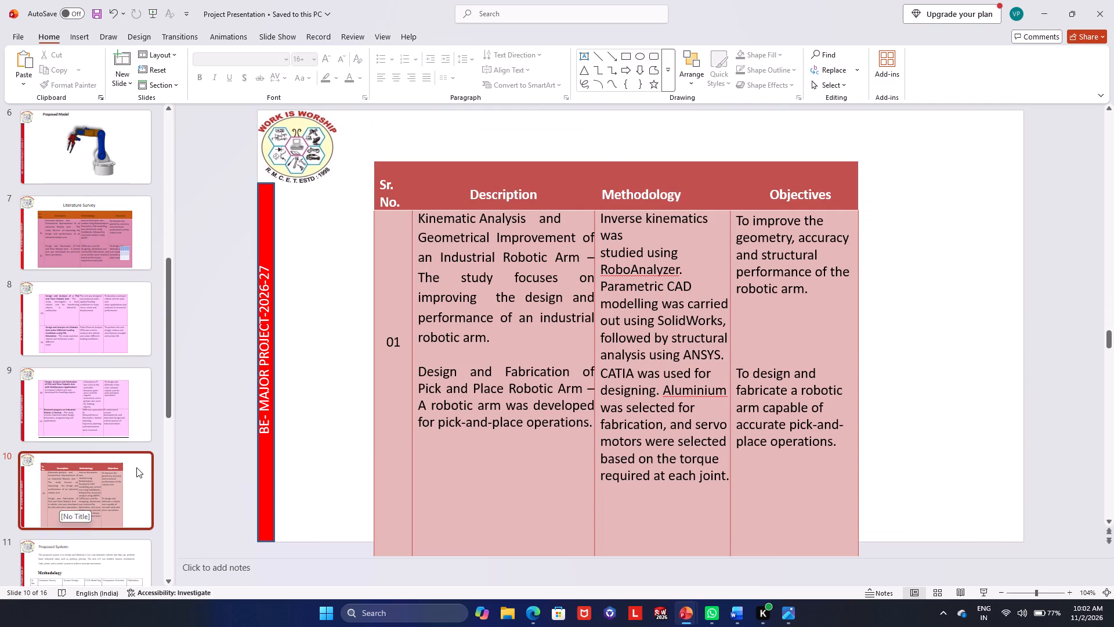
Cut the entire red table from slide 10.
right_click(425, 164)
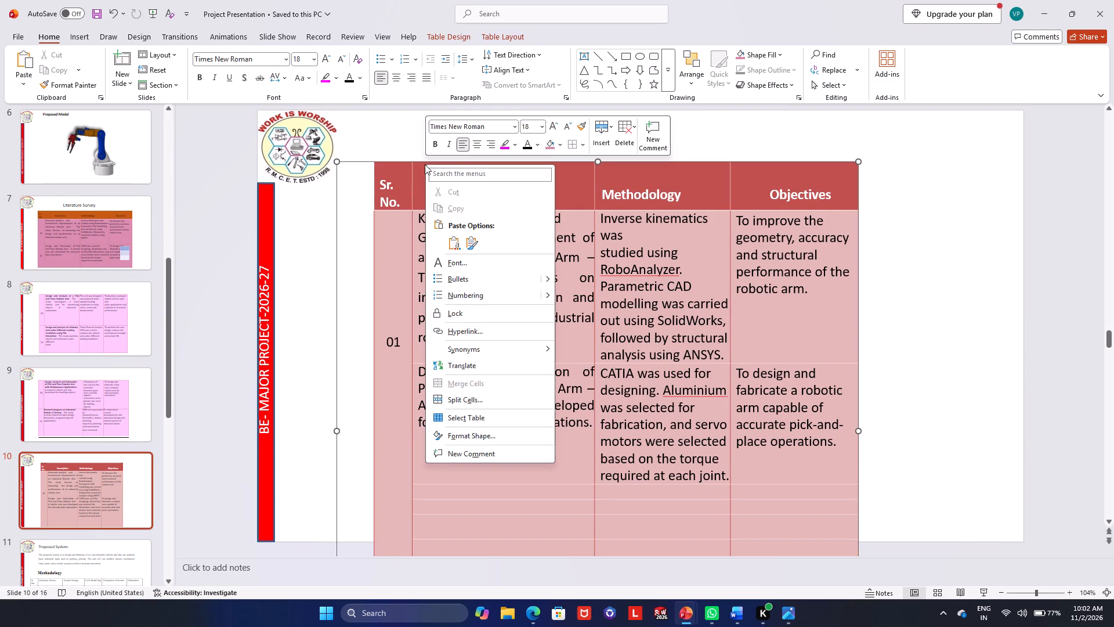
left_click(311, 258)
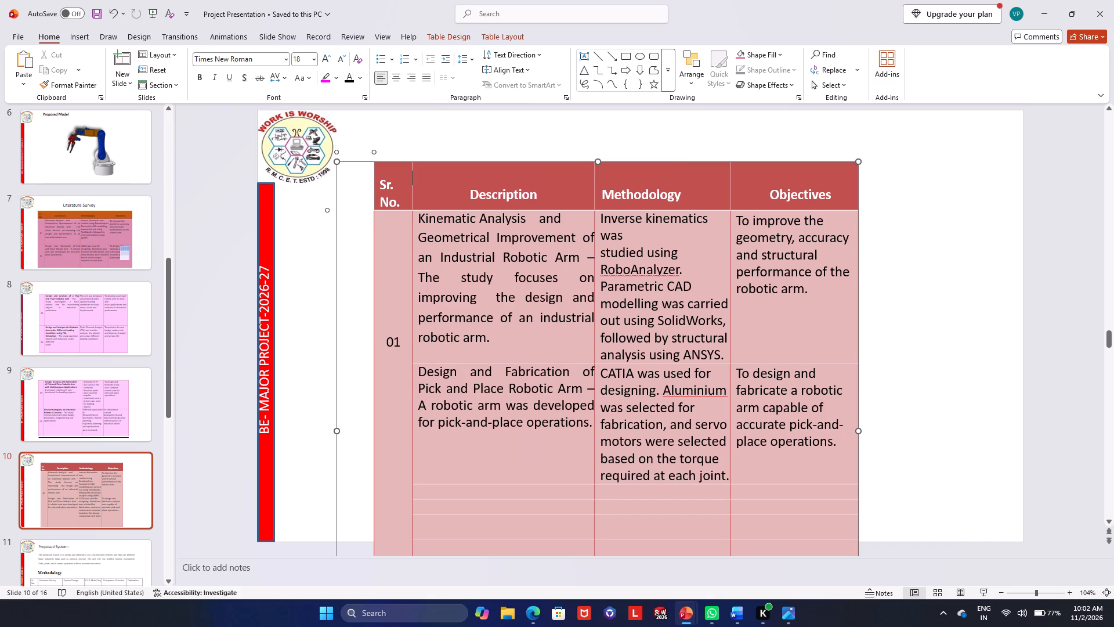
right_click(350, 163)
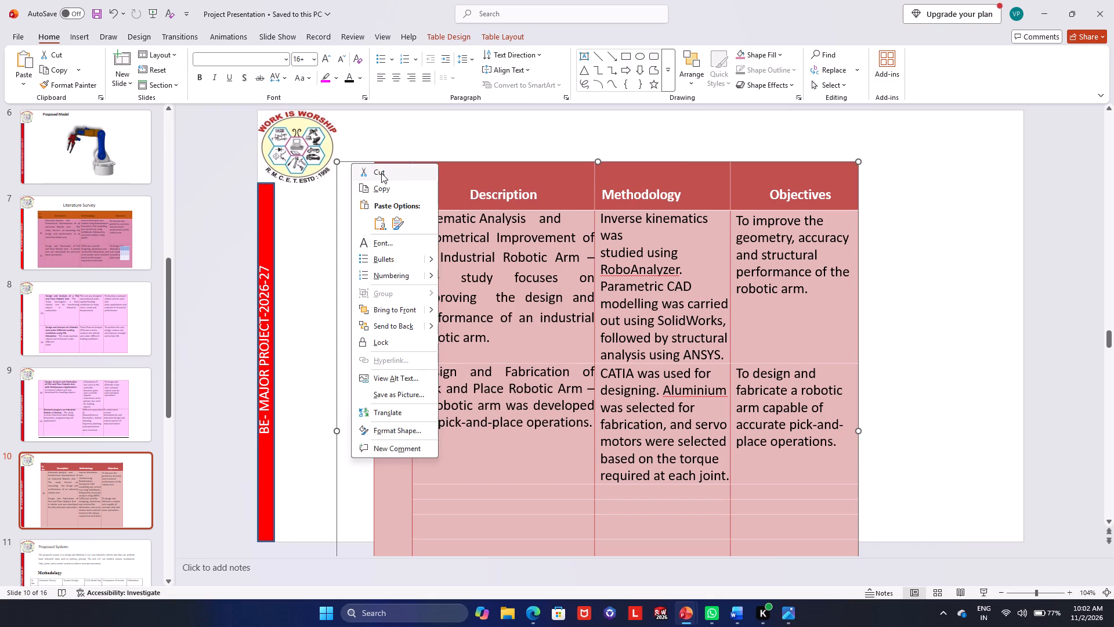
left_click(381, 173)
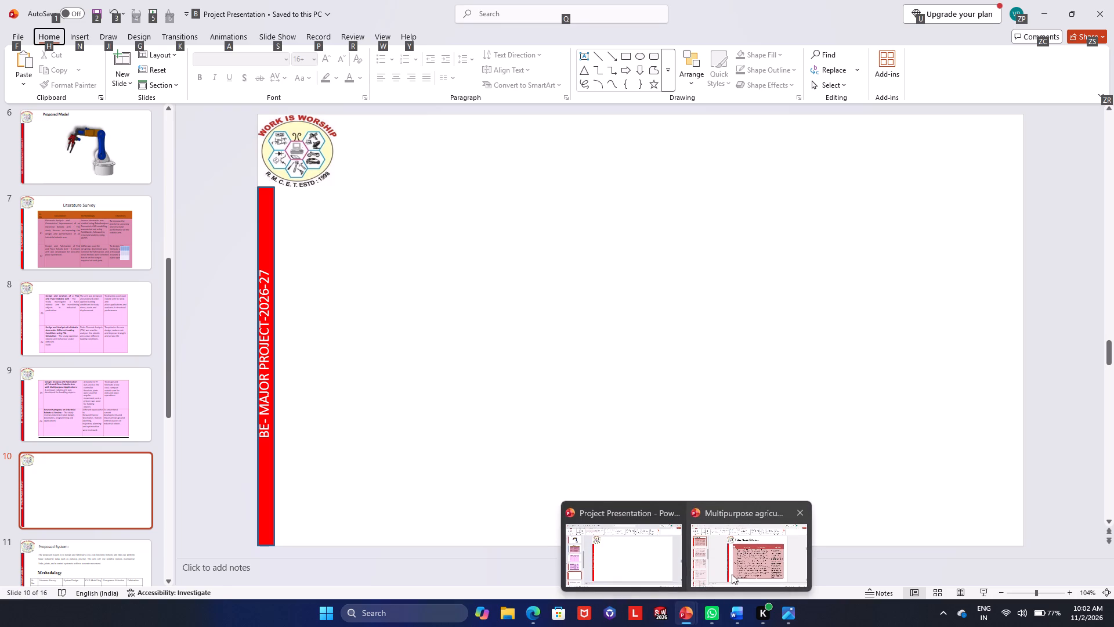
Switch to the Multipurpose agriculture vehicle presentation and copy the whole table with rows 02 and 03 from slide 8.
left_click(734, 565)
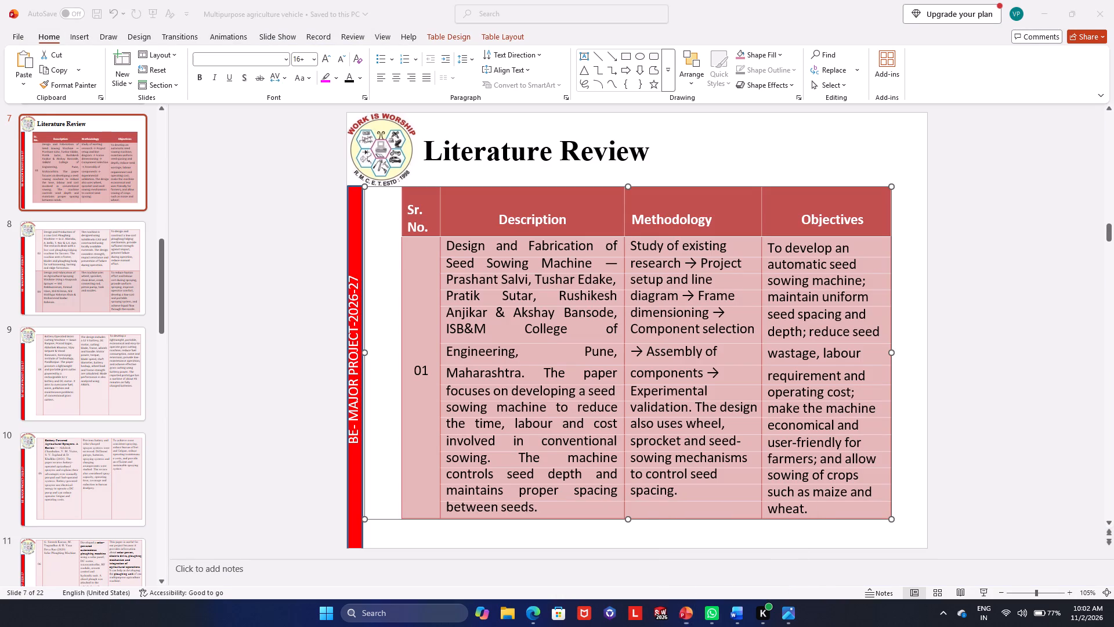
left_click(117, 392)
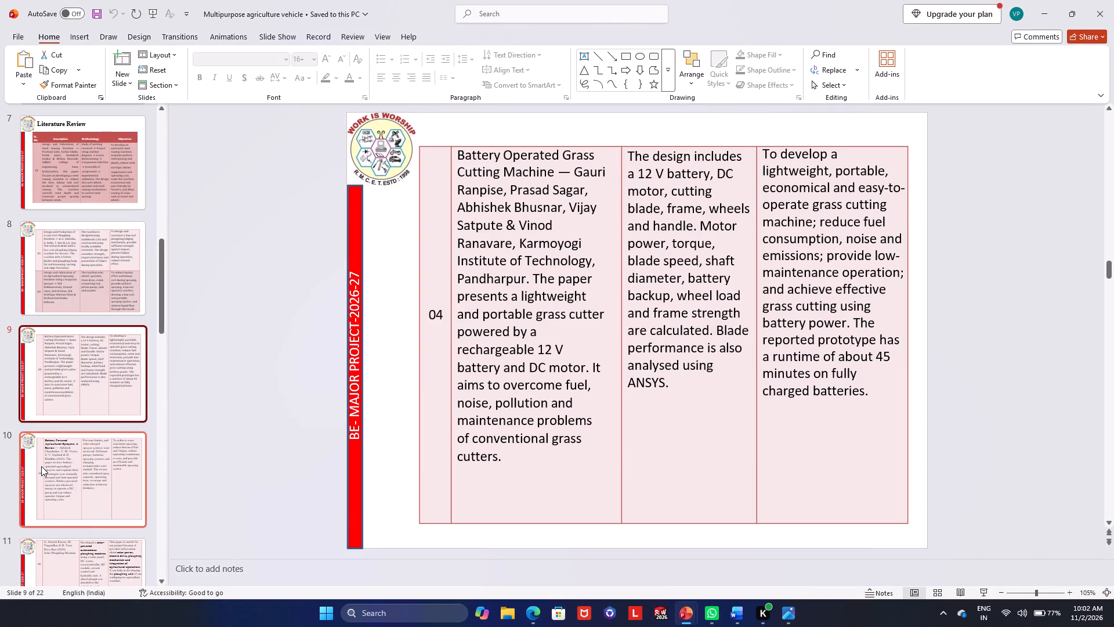
left_click(41, 467)
left_click(70, 307)
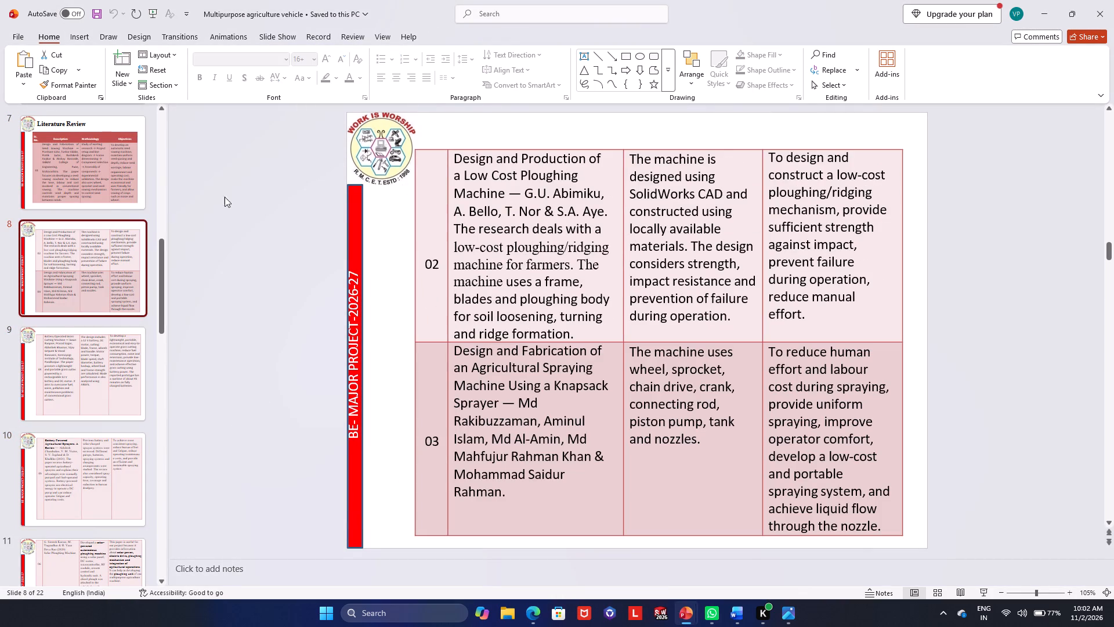
left_click(433, 156)
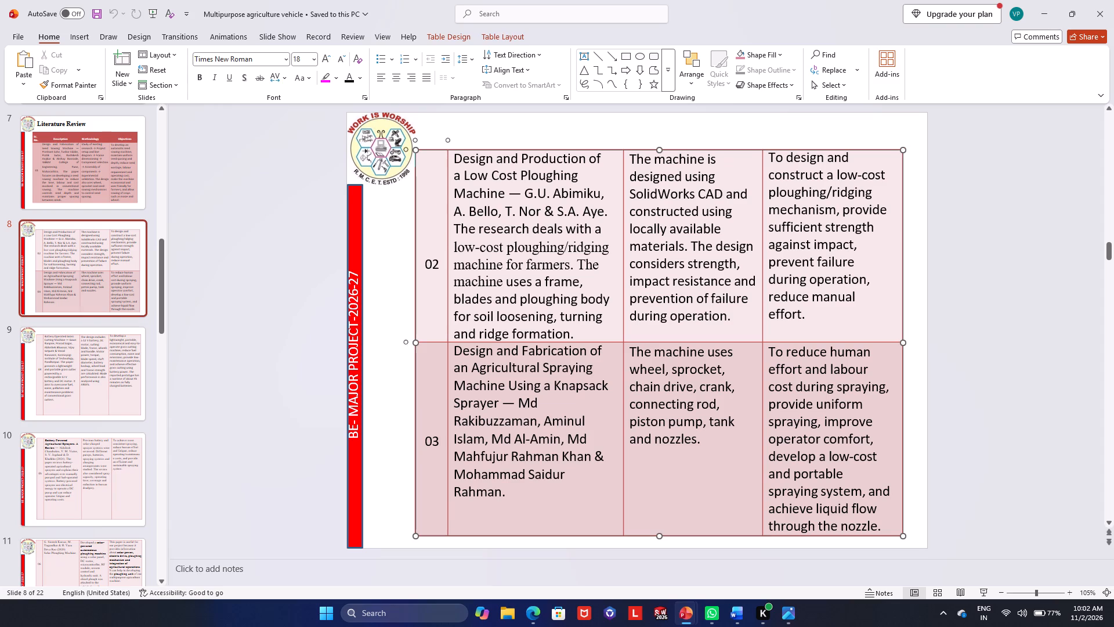
right_click(433, 148)
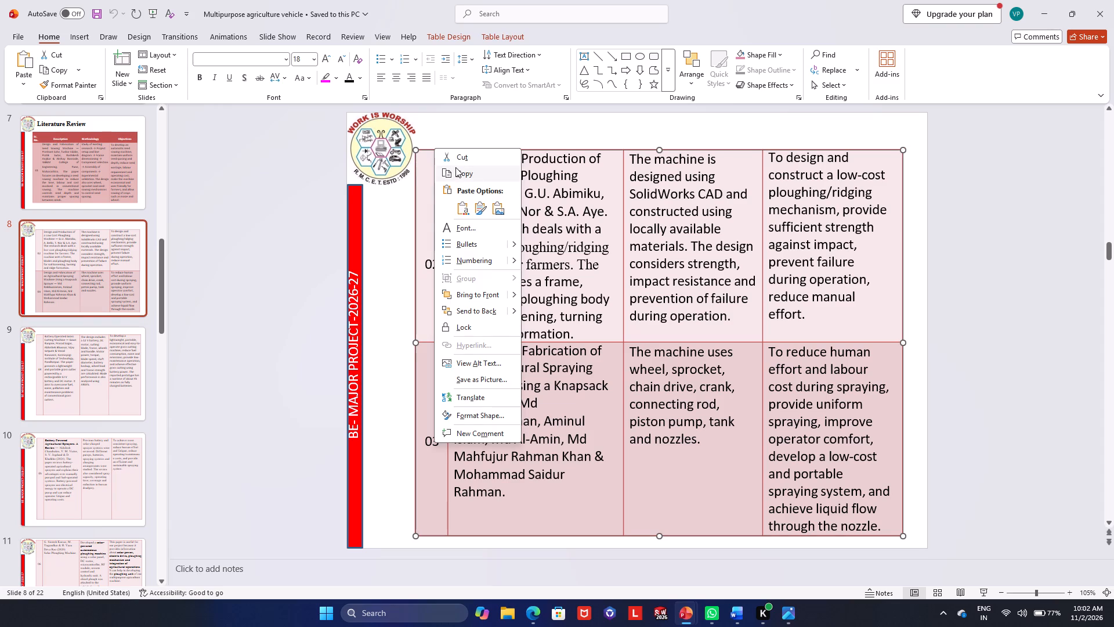
left_click(455, 172)
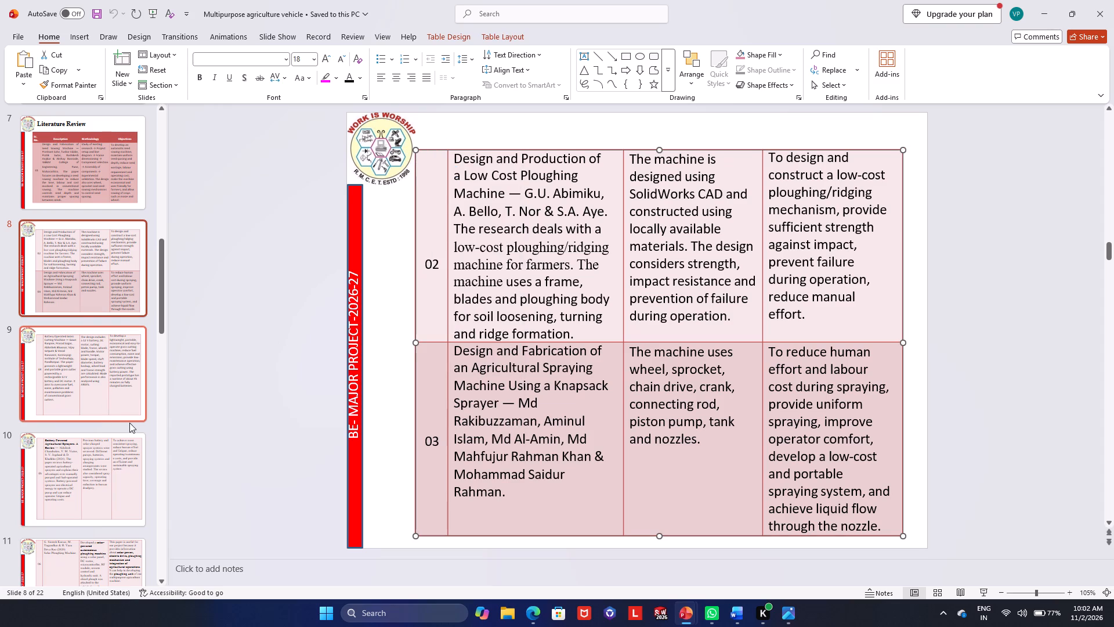
Return to the Project Presentation, paste the copied table onto slide 10 and move it clear of the logo, toward the slide's centre.
left_click(681, 614)
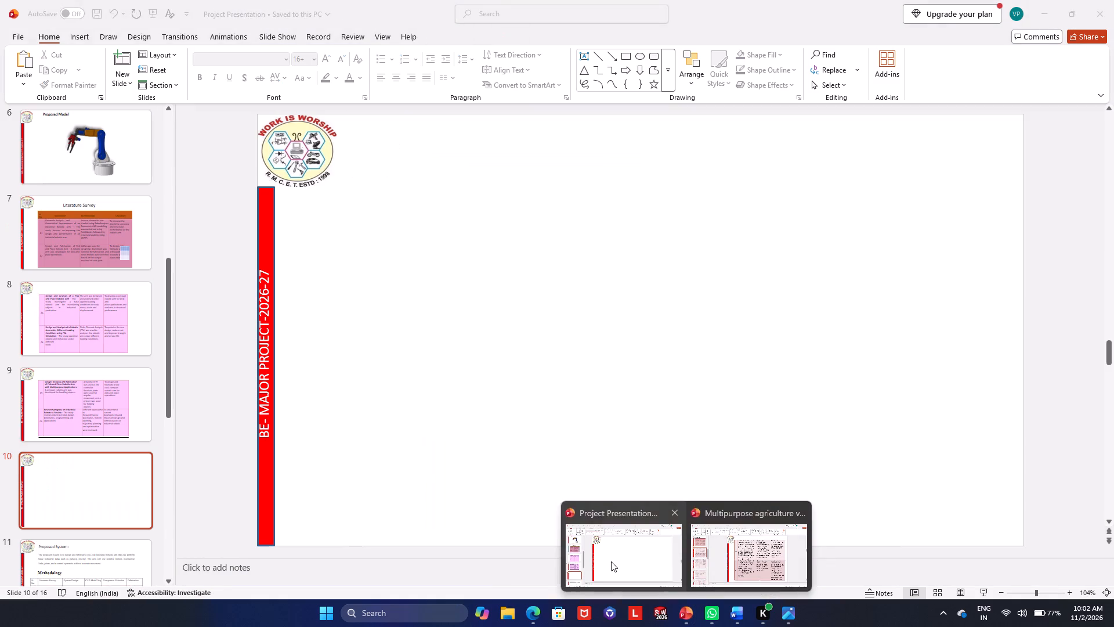
left_click(611, 561)
key("ctrl+v")
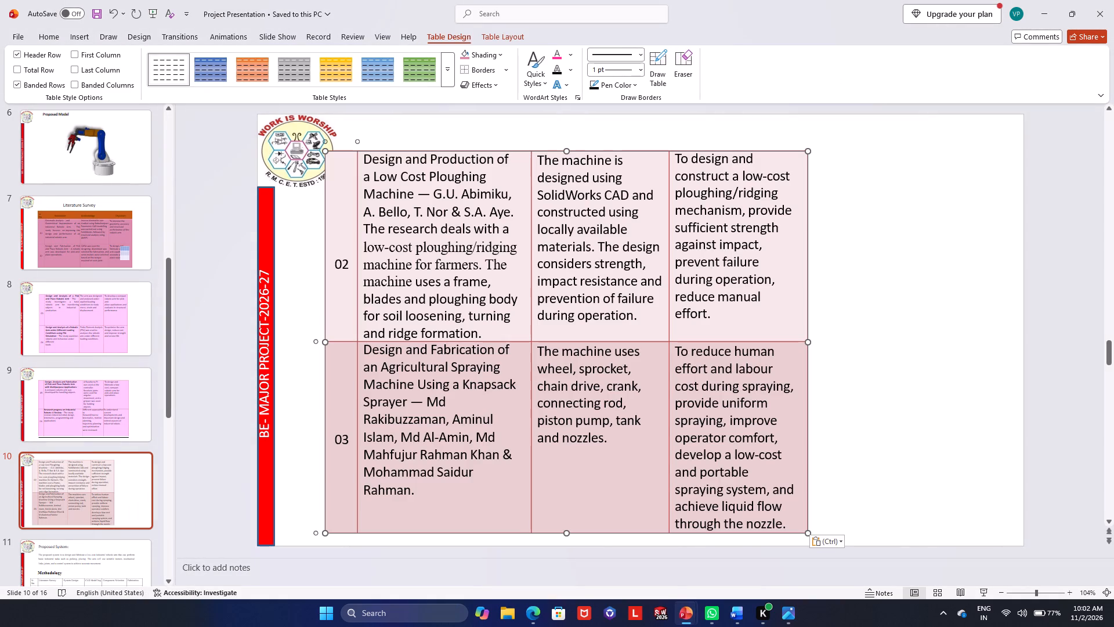
left_click_drag(325, 368, 353, 365)
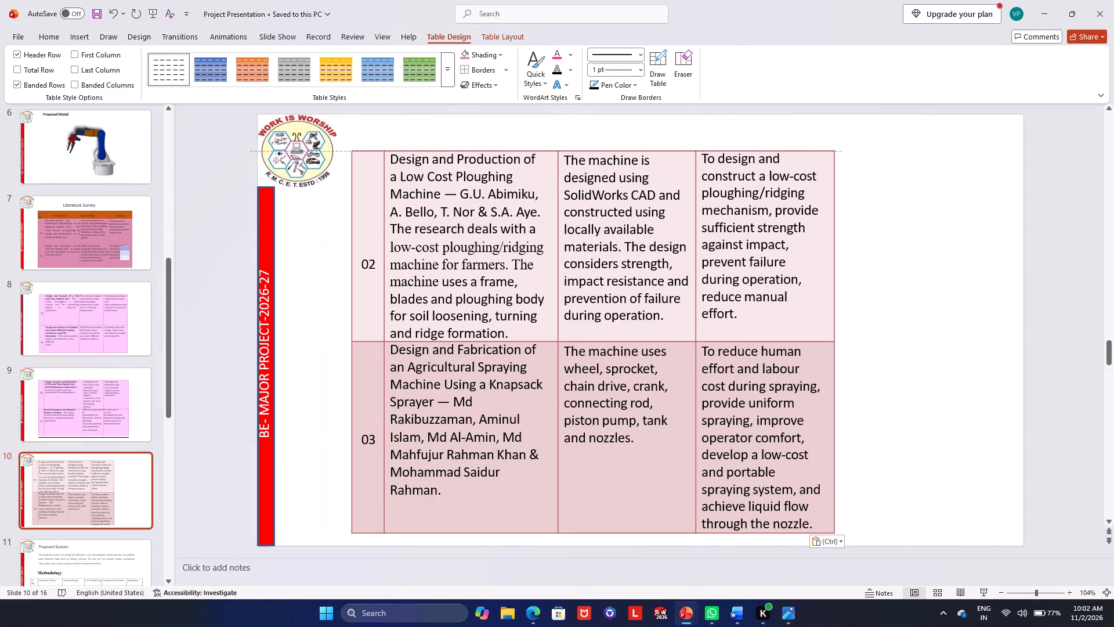
left_click_drag(353, 365, 391, 366)
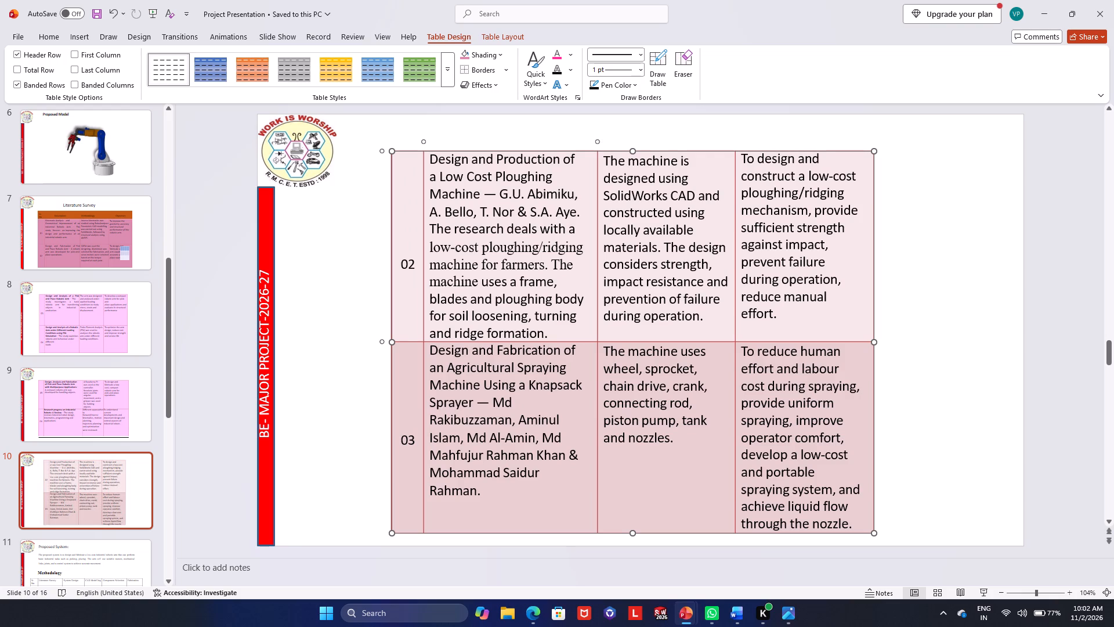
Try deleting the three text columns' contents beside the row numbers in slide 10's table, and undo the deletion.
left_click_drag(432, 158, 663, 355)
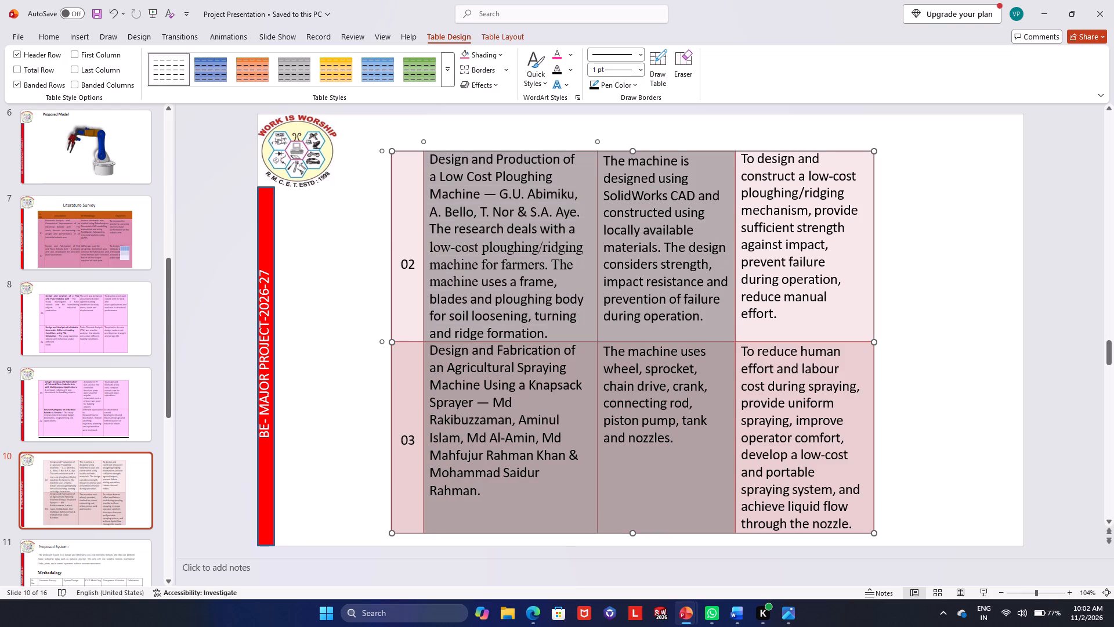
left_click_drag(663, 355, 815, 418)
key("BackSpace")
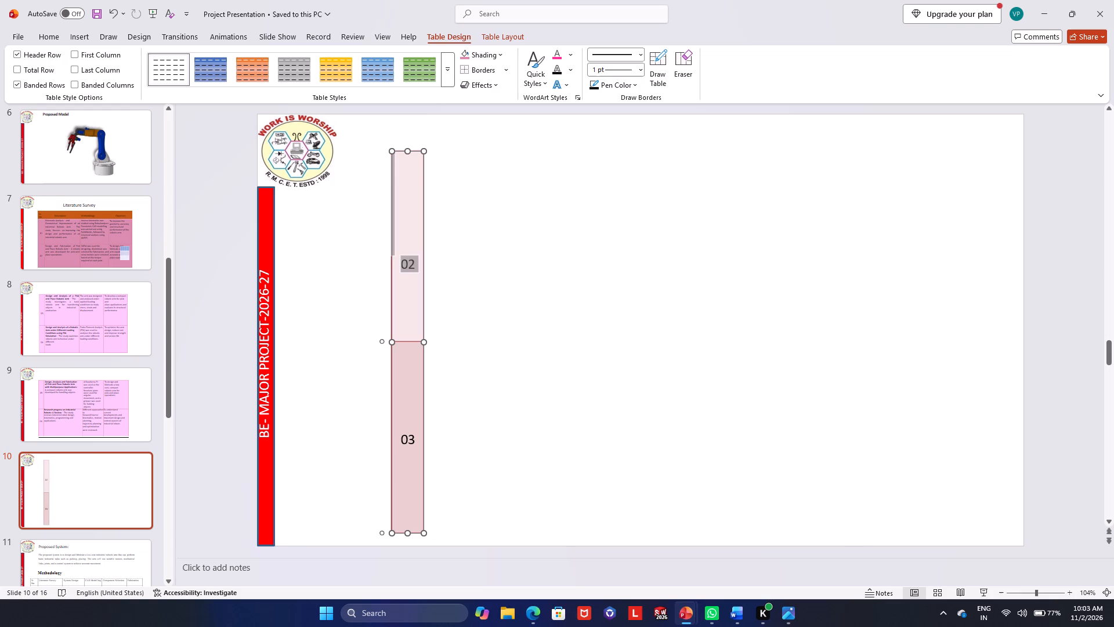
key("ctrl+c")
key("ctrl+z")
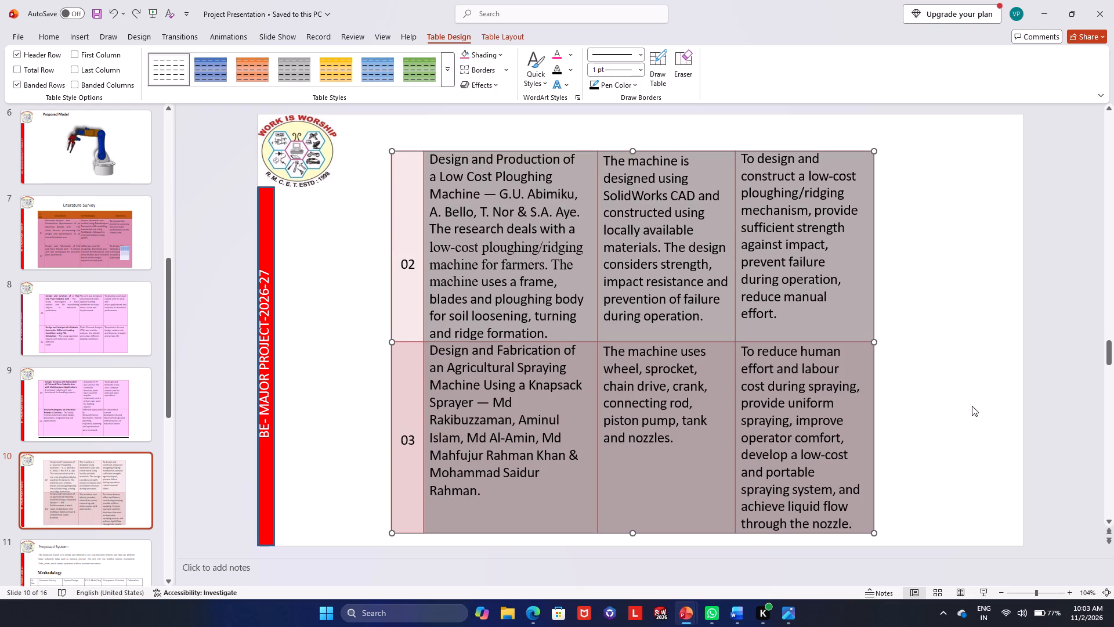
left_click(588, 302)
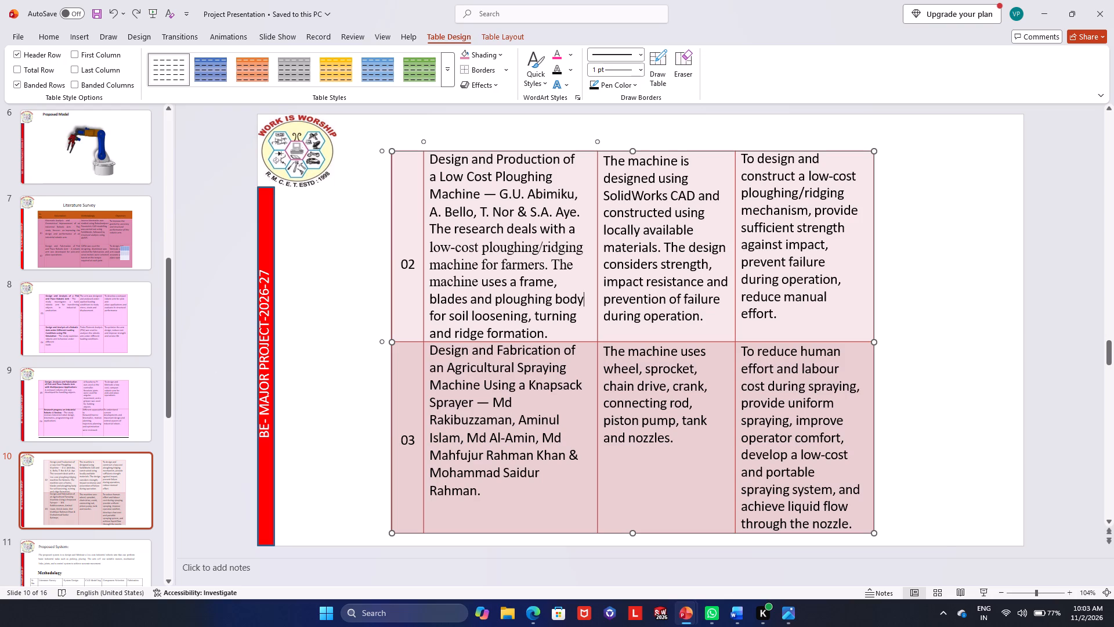
Delete the text from the description, methodology and objectives cells of row 02 in slide 10's table.
left_click(79, 412)
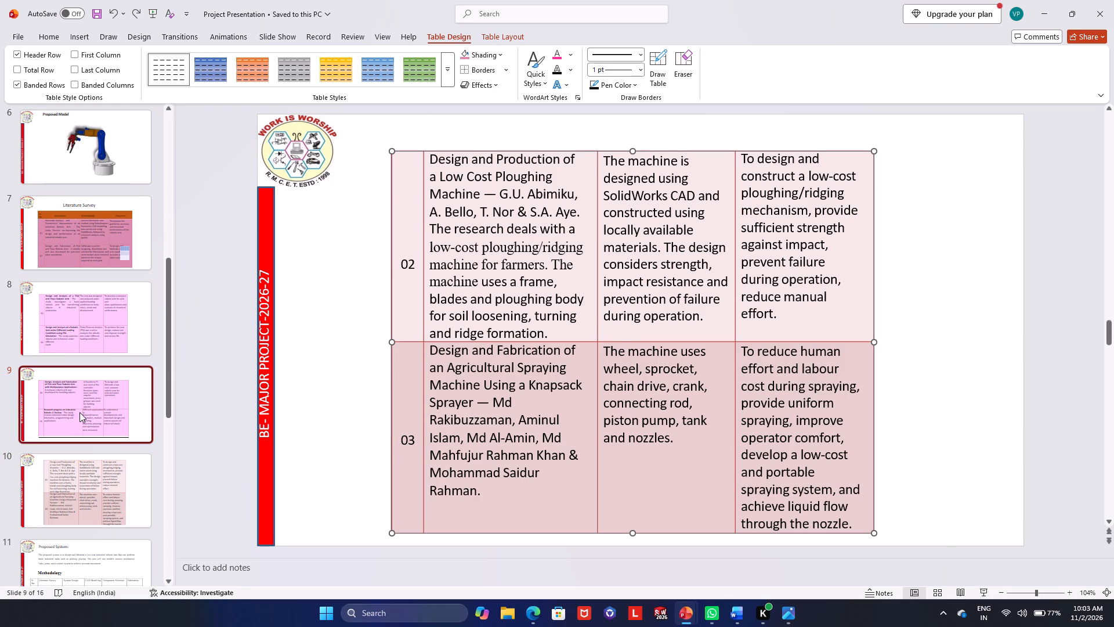
left_click(56, 470)
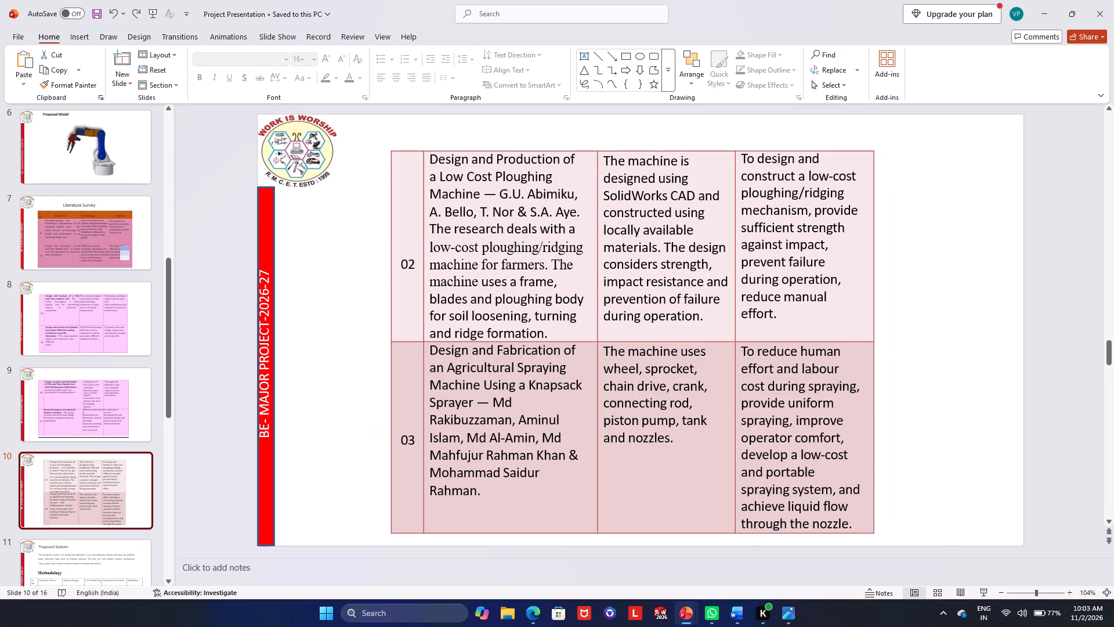
left_click_drag(429, 162, 515, 304)
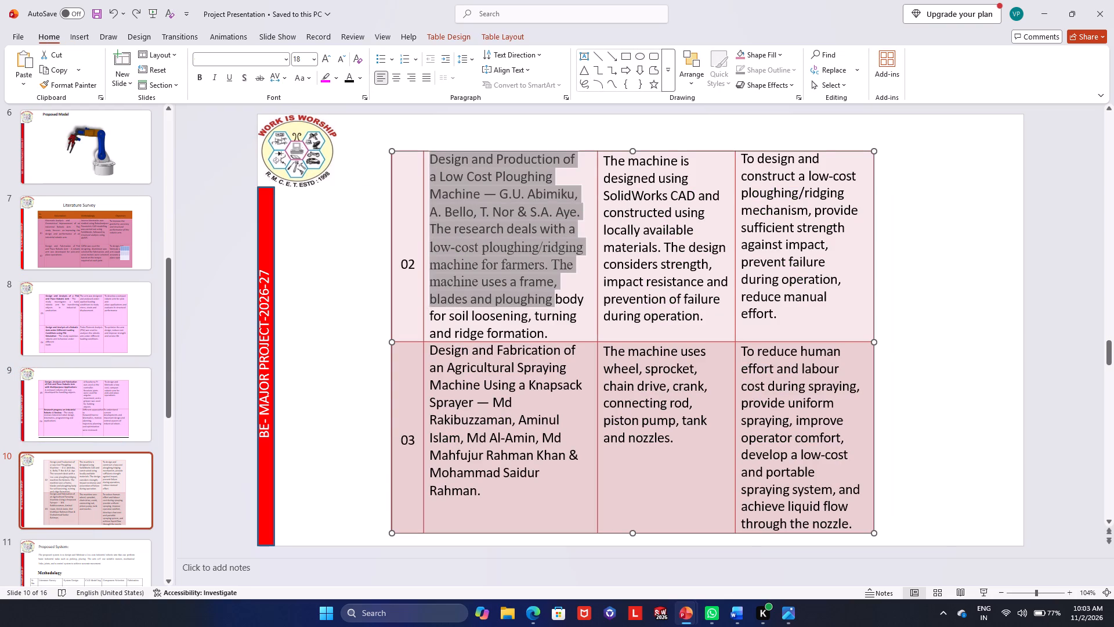
left_click_drag(515, 304, 547, 336)
key("BackSpace")
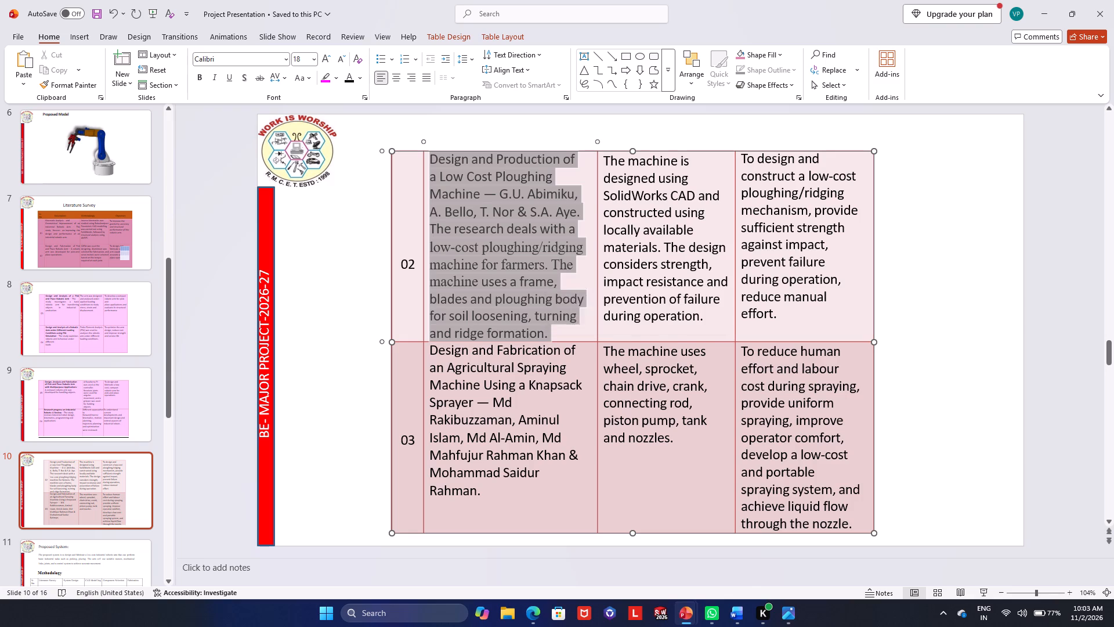
left_click_drag(605, 160, 682, 261)
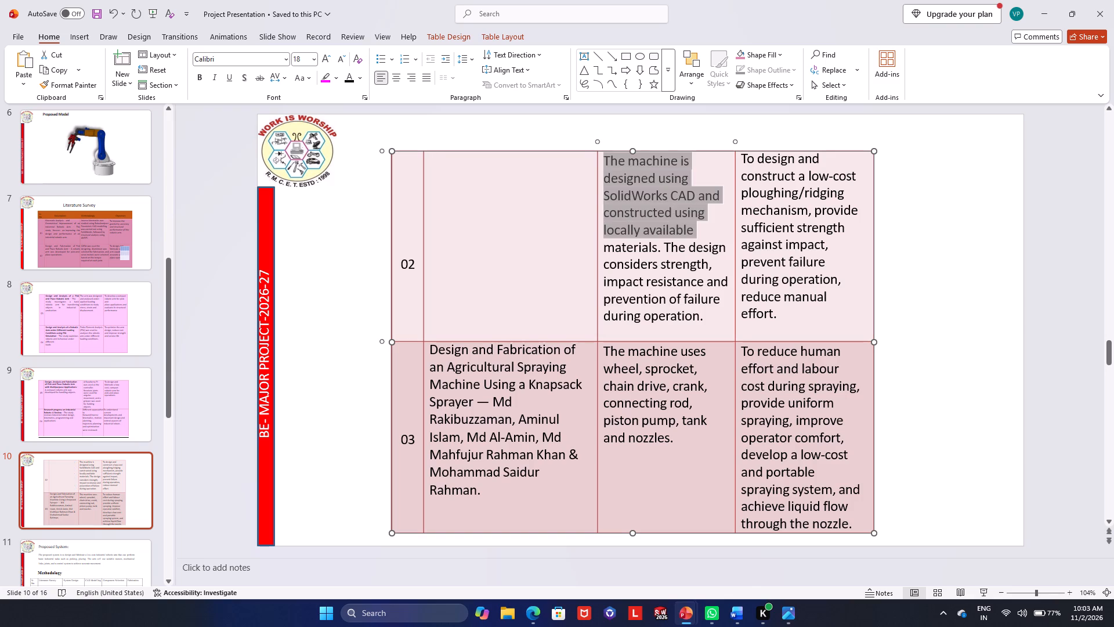
left_click_drag(682, 261, 704, 320)
key("BackSpace")
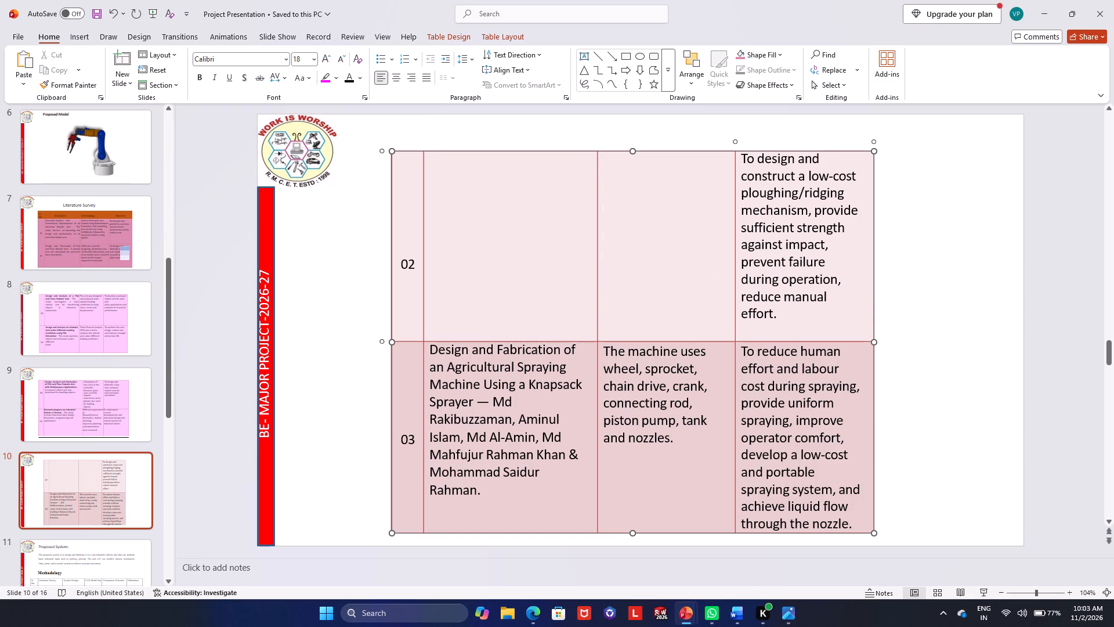
left_click_drag(743, 157, 809, 312)
key("BackSpace")
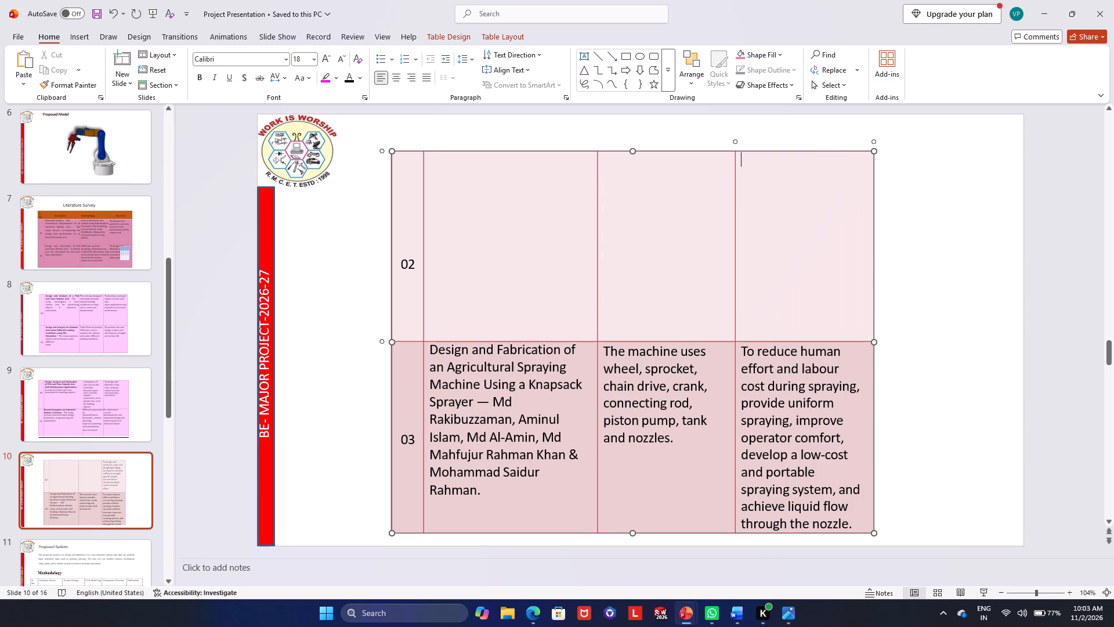
Delete the text from the objectives, methodology and description cells of row 03 in slide 10's table.
left_click_drag(737, 348, 801, 497)
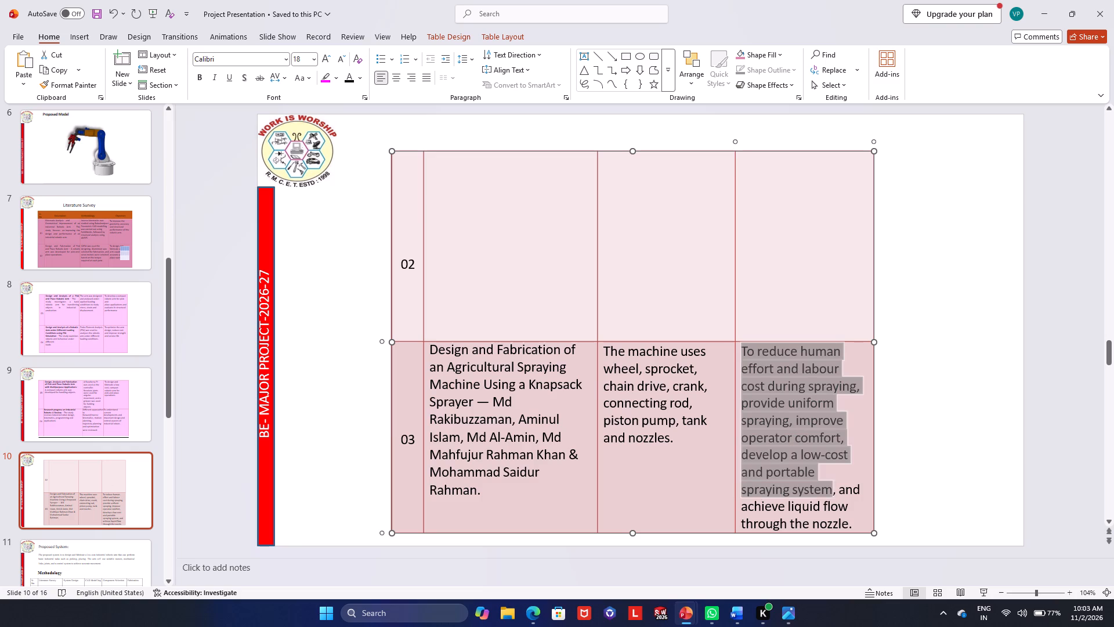
left_click_drag(801, 497, 862, 525)
key("BackSpace")
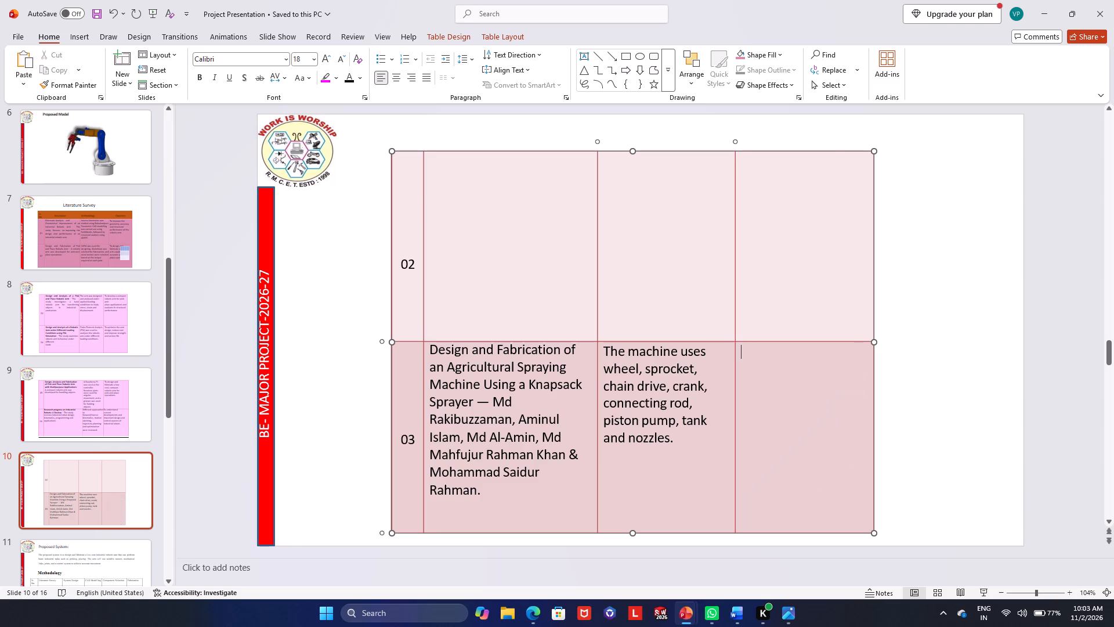
left_click_drag(604, 351, 683, 447)
key("BackSpace")
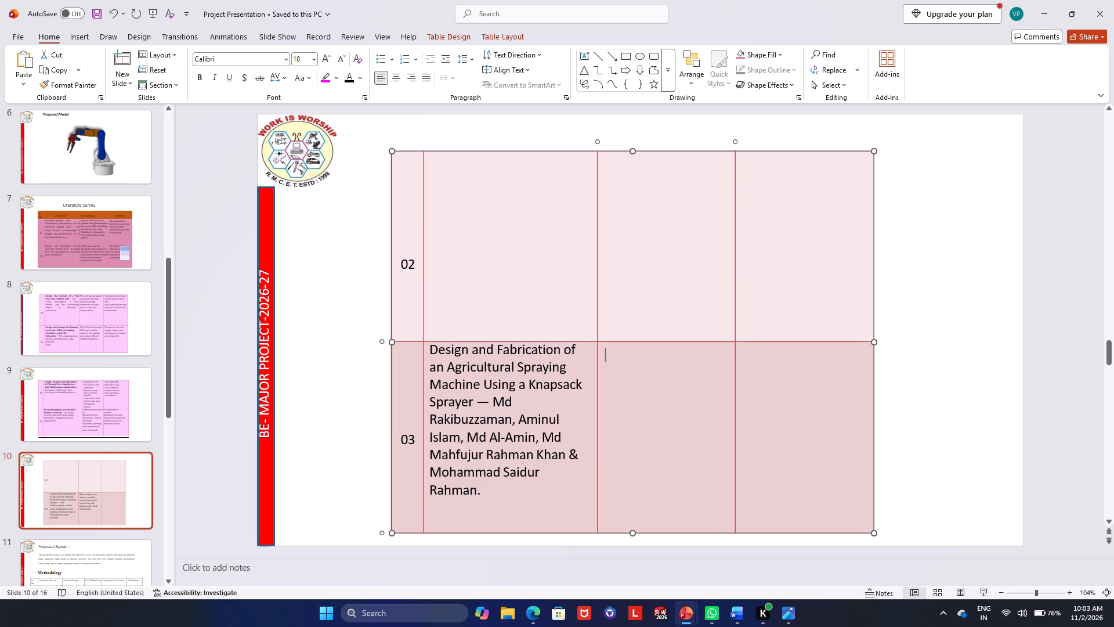
left_click_drag(431, 349, 461, 383)
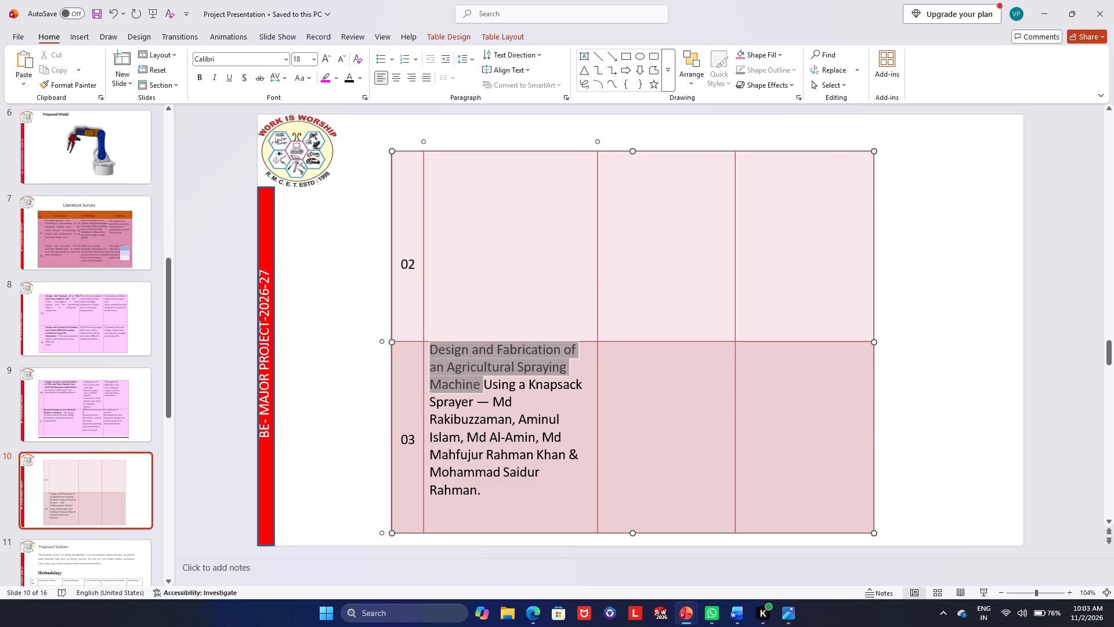
left_click_drag(461, 383, 511, 487)
key("BackSpace")
Renumber the two rows of slide 10's emptied table as 07 and 08.
left_click(470, 239)
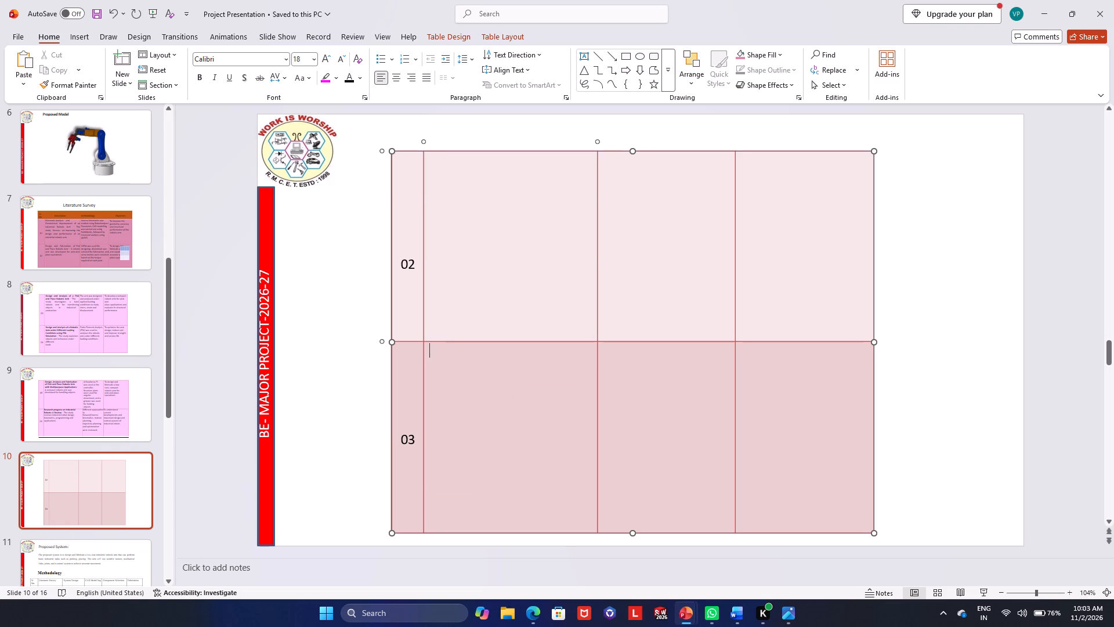
left_click(415, 265)
key("BackSpace")
key("7")
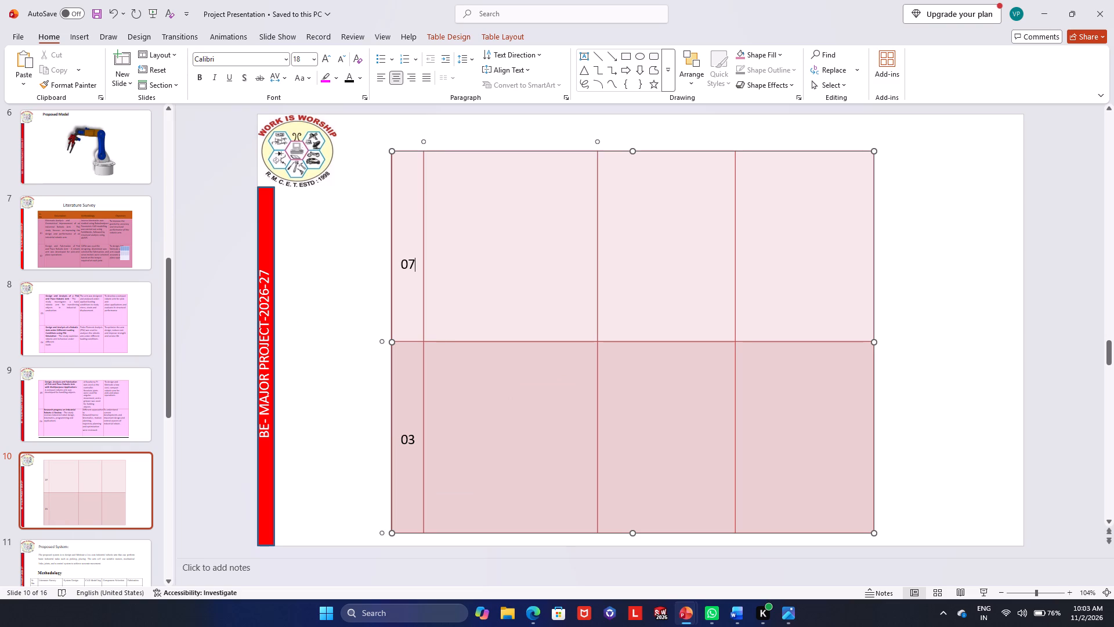
left_click(412, 439)
key("BackSpace")
key("8")
left_click(462, 270)
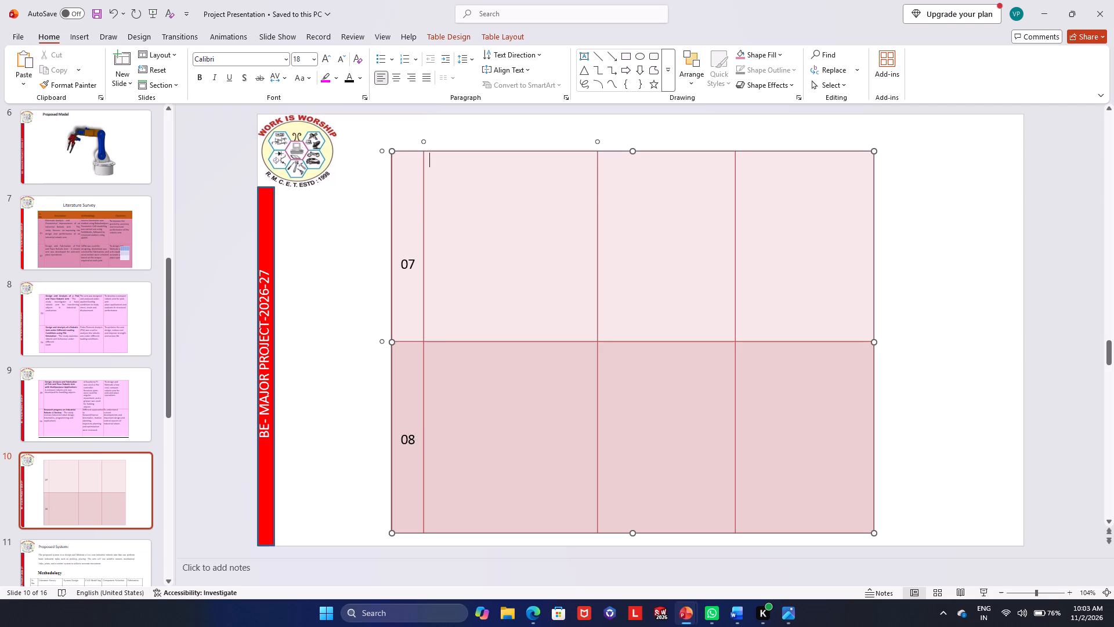
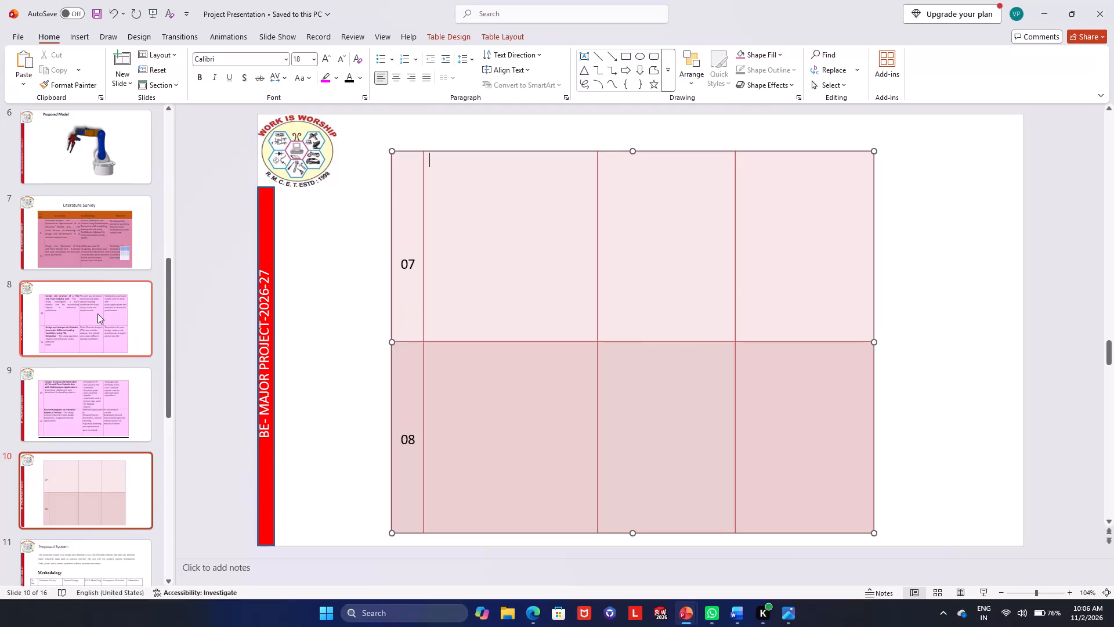
Go back to slide 7 with the first Literature Survey table.
scroll(95, 306, "up", 1)
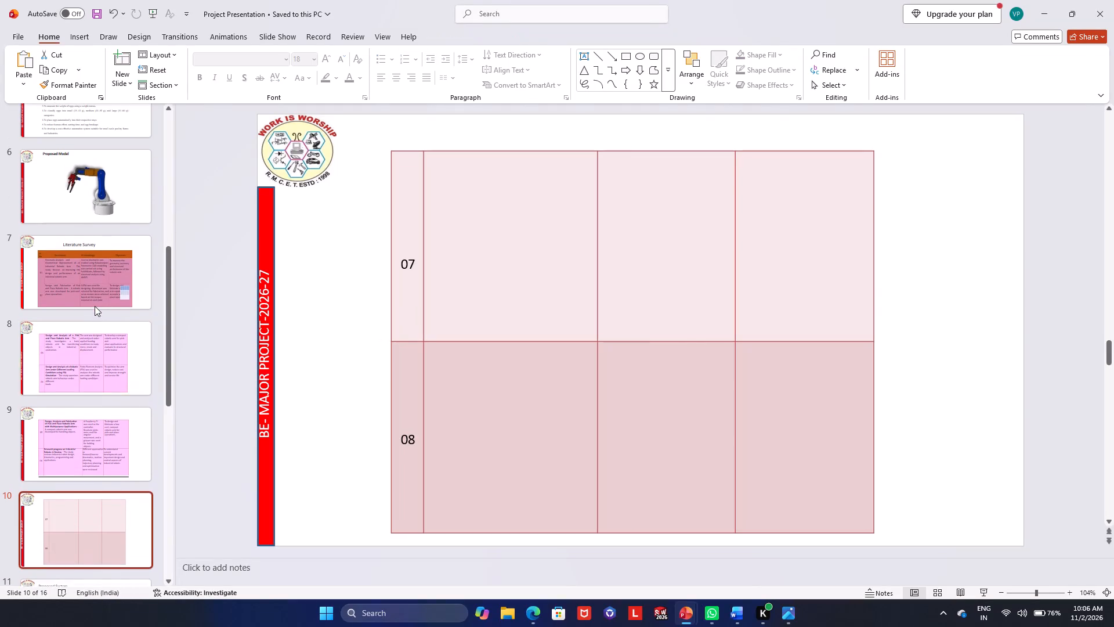
left_click(91, 294)
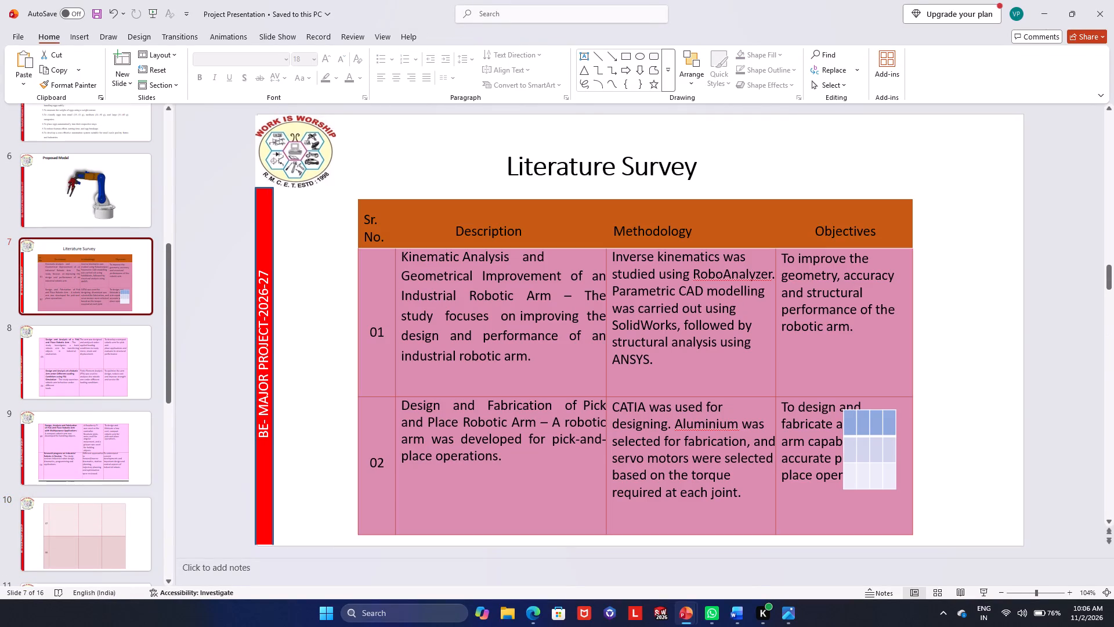